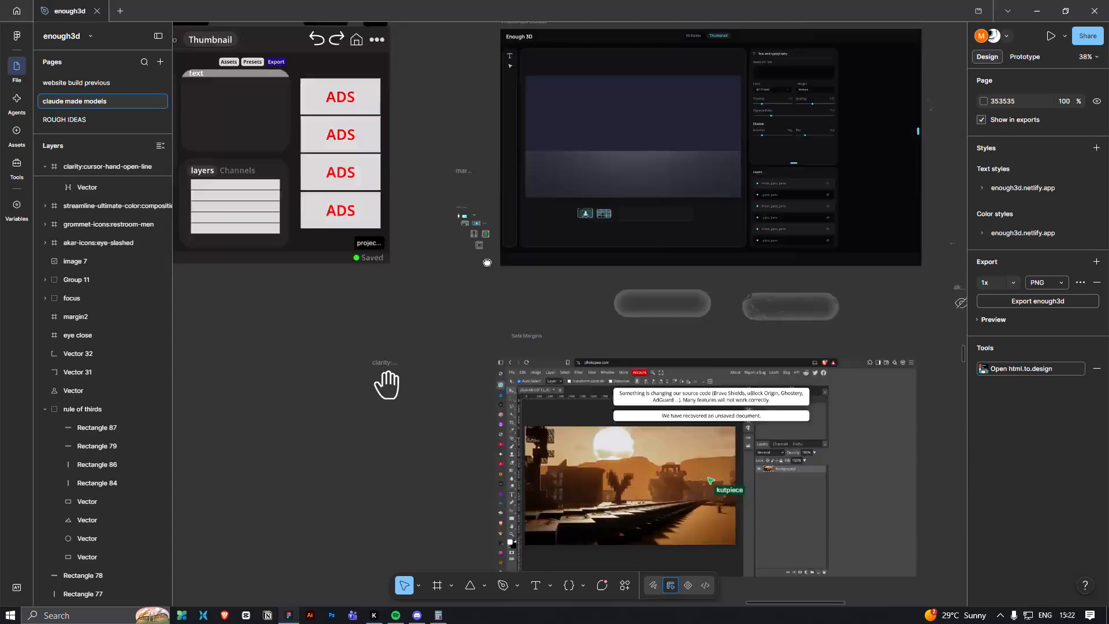
# Move the open-hand cursor icon slightly up and left in the empty space beneath the thumbnail layout.
pyautogui.keyDown('ctrl'); pyautogui.scroll(5, 472, 393); pyautogui.keyUp('ctrl')
pyautogui.keyDown('ctrl'); pyautogui.scroll(-6, 472, 390); pyautogui.keyUp('ctrl')
pyautogui.press('space')
pyautogui.moveTo(448, 532); pyautogui.dragTo(479, 444)
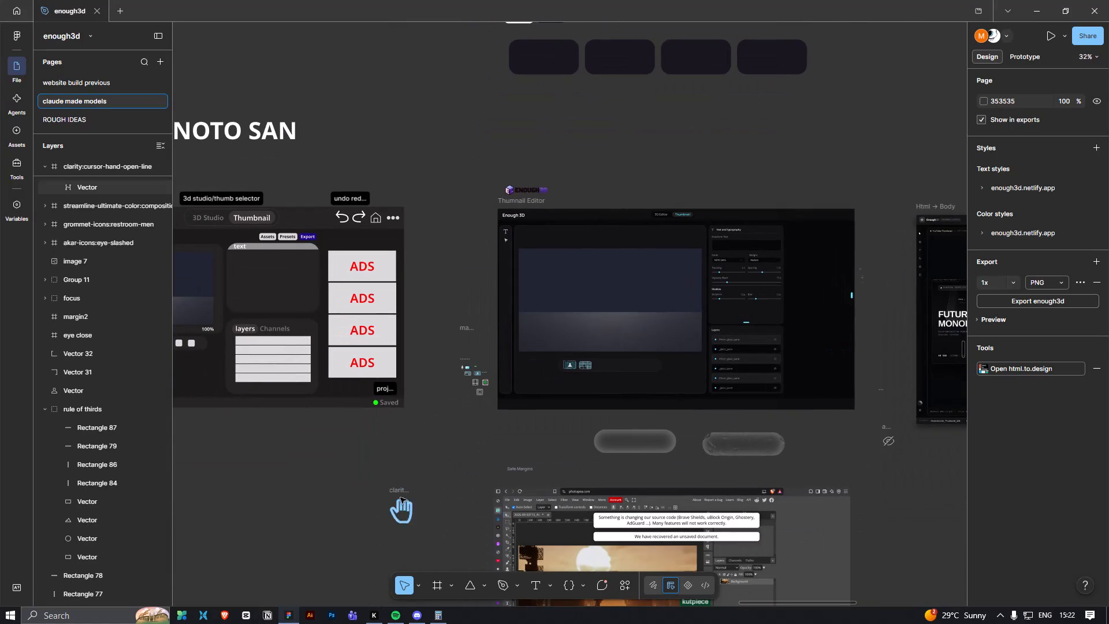
pyautogui.keyDown('ctrl'); pyautogui.moveTo(385, 488); pyautogui.dragTo(418, 533); pyautogui.keyUp('ctrl')
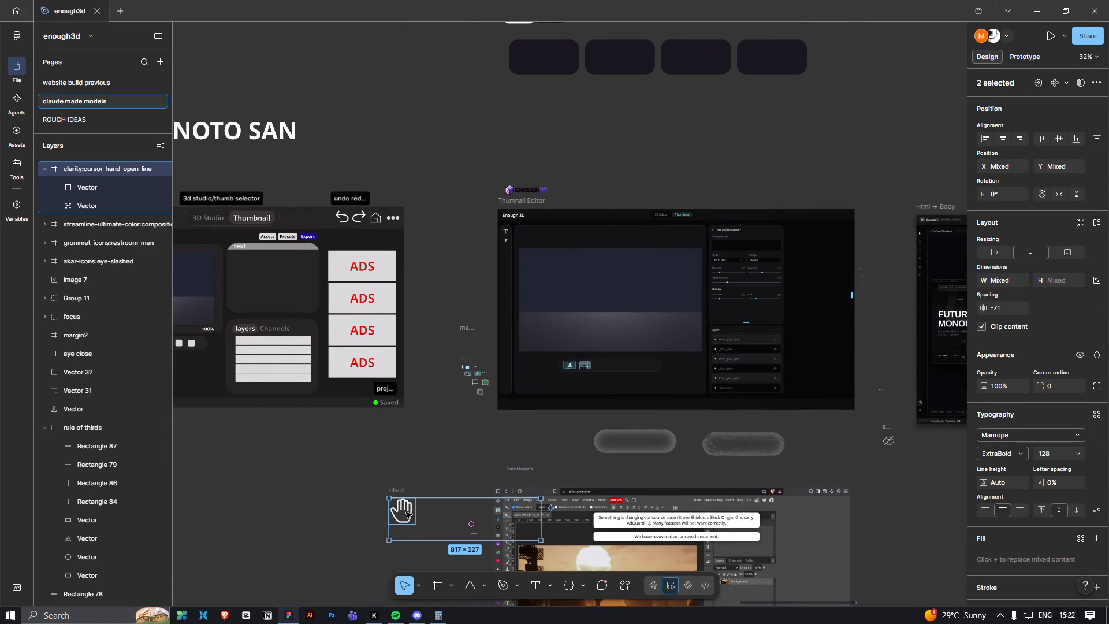
pyautogui.moveTo(406, 512); pyautogui.dragTo(385, 480)
pyautogui.click(368, 474)
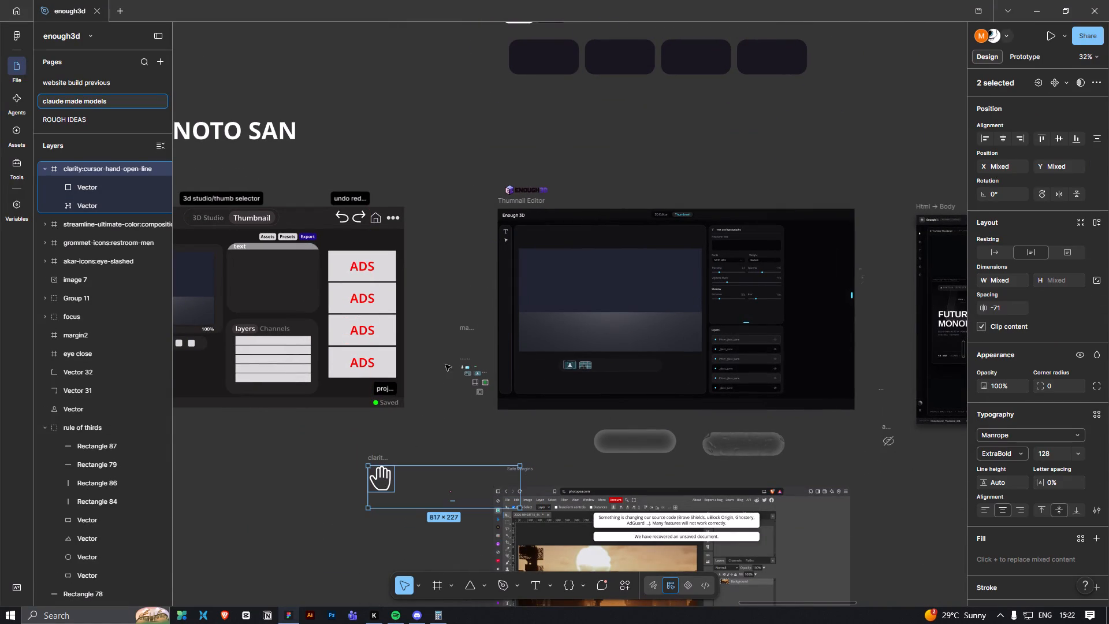
# Scale the selected hand icon down so that it measures about 119 × 119.
pyautogui.moveTo(522, 484); pyautogui.dragTo(412, 479)
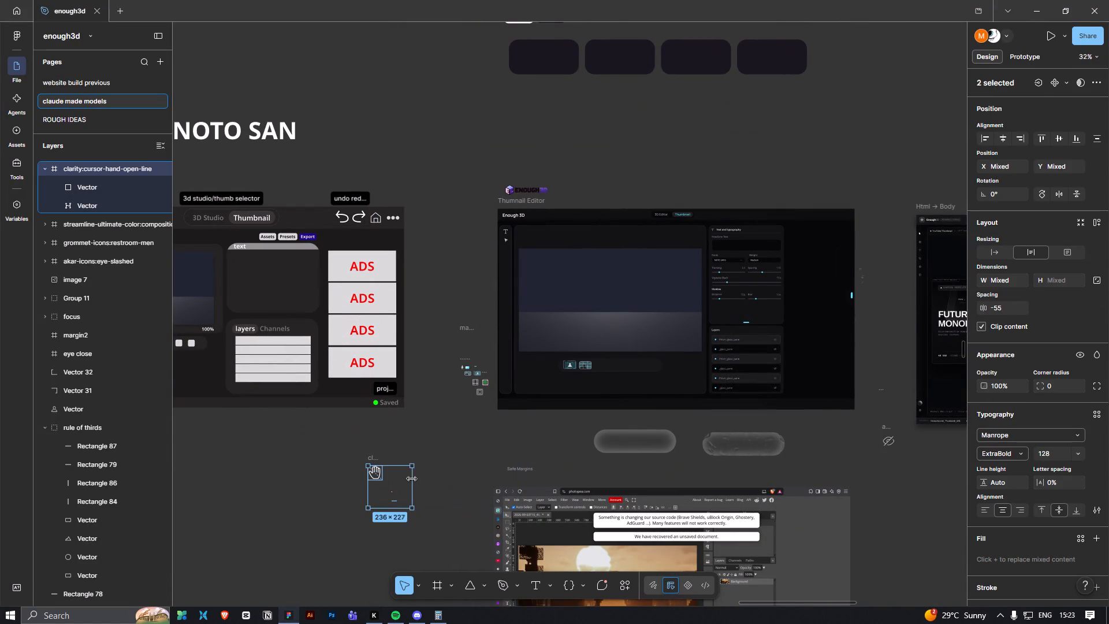
pyautogui.moveTo(412, 479); pyautogui.dragTo(438, 488)
pyautogui.hotkey('ctrl', 'z')
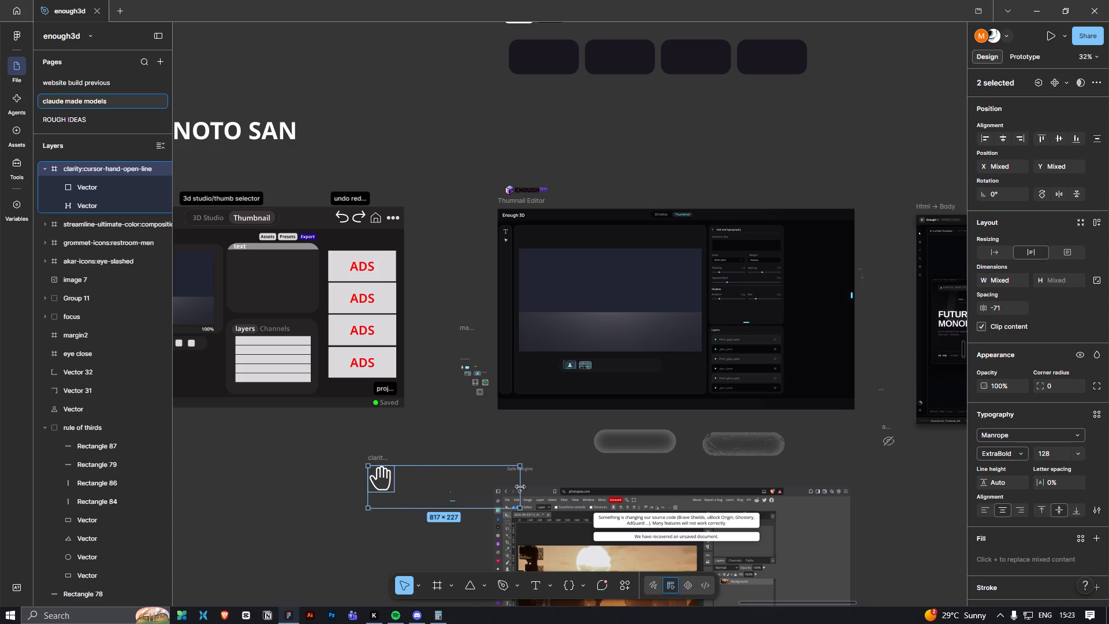
pyautogui.keyDown('shift'); pyautogui.moveTo(520, 487); pyautogui.dragTo(500, 489); pyautogui.keyUp('shift')
# Move the square vector out of the clarity:cursor-hand-open-line frame, placing it above the frame in the layer order.
pyautogui.click(83, 189)
pyautogui.click(90, 190)
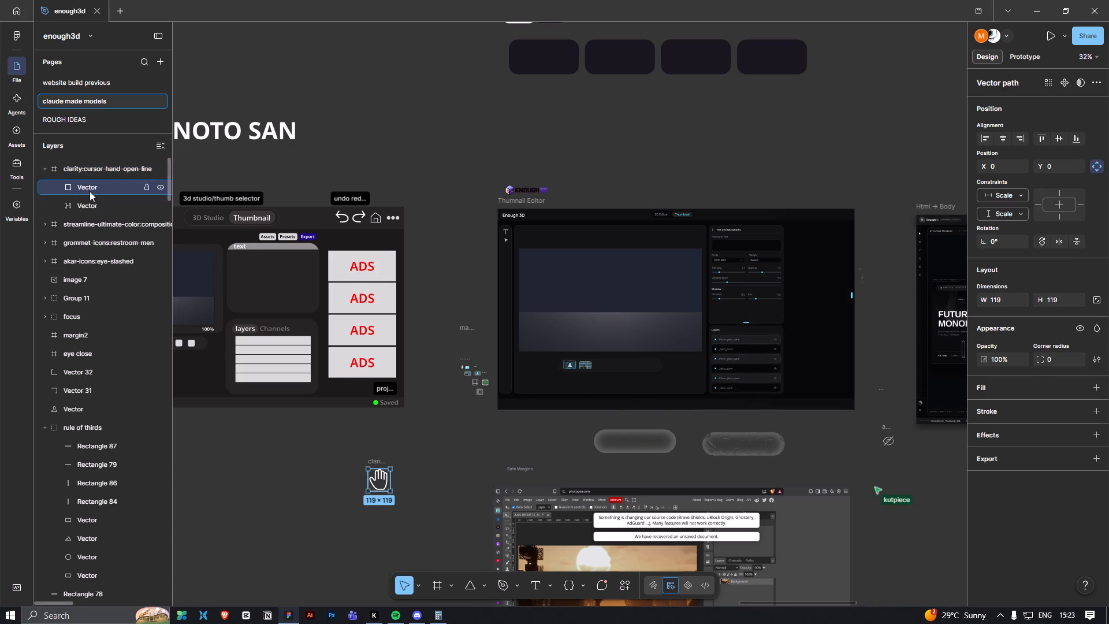
pyautogui.moveTo(92, 189); pyautogui.dragTo(100, 175)
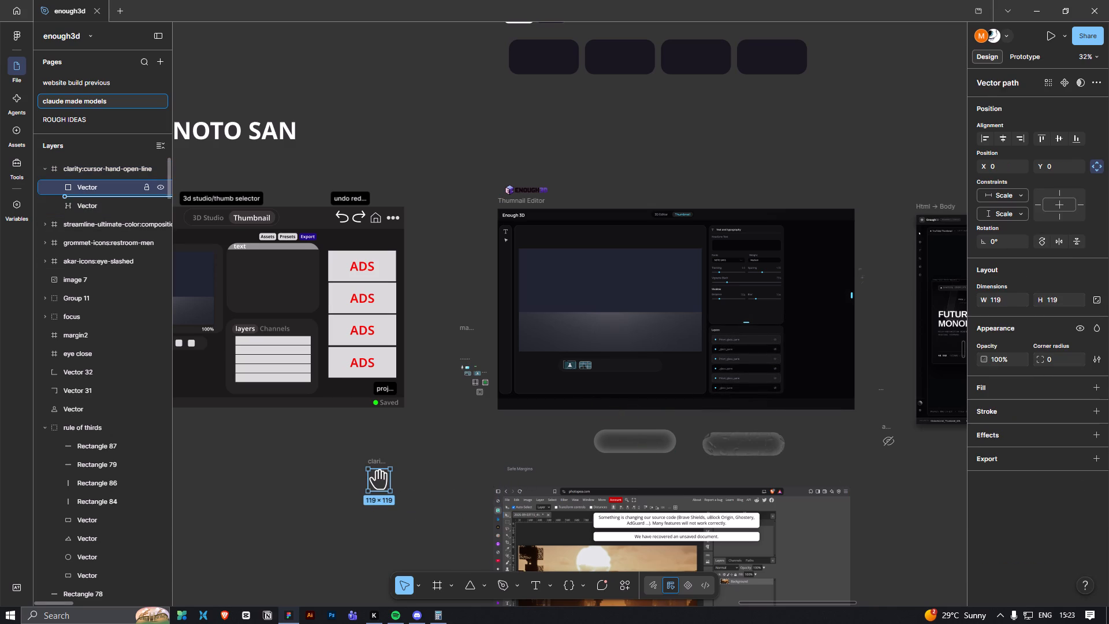
pyautogui.moveTo(100, 175); pyautogui.dragTo(101, 160)
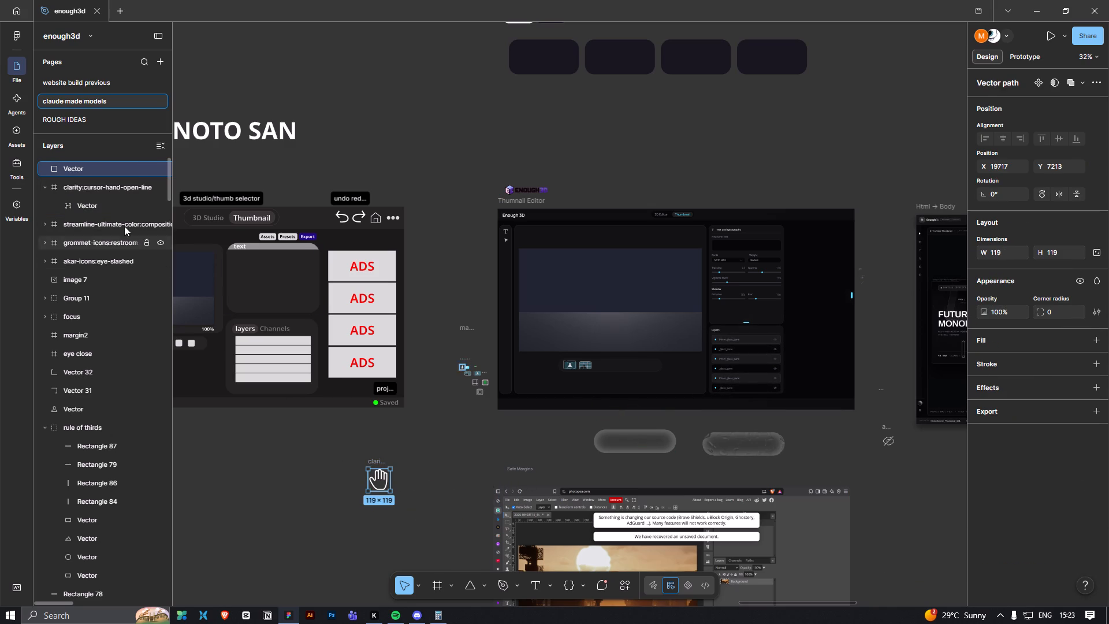
# Hide the hand outline vector and add a D9D9D9 fill to the extracted square vector.
pyautogui.click(95, 207)
pyautogui.click(158, 204)
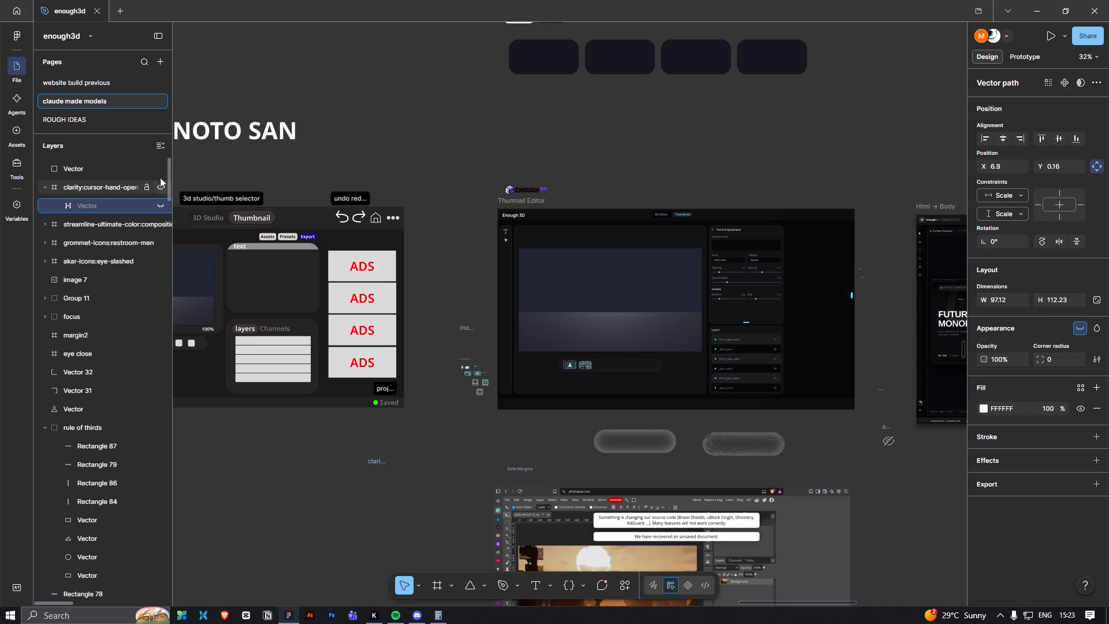
pyautogui.click(160, 173)
pyautogui.click(160, 168)
pyautogui.click(126, 168)
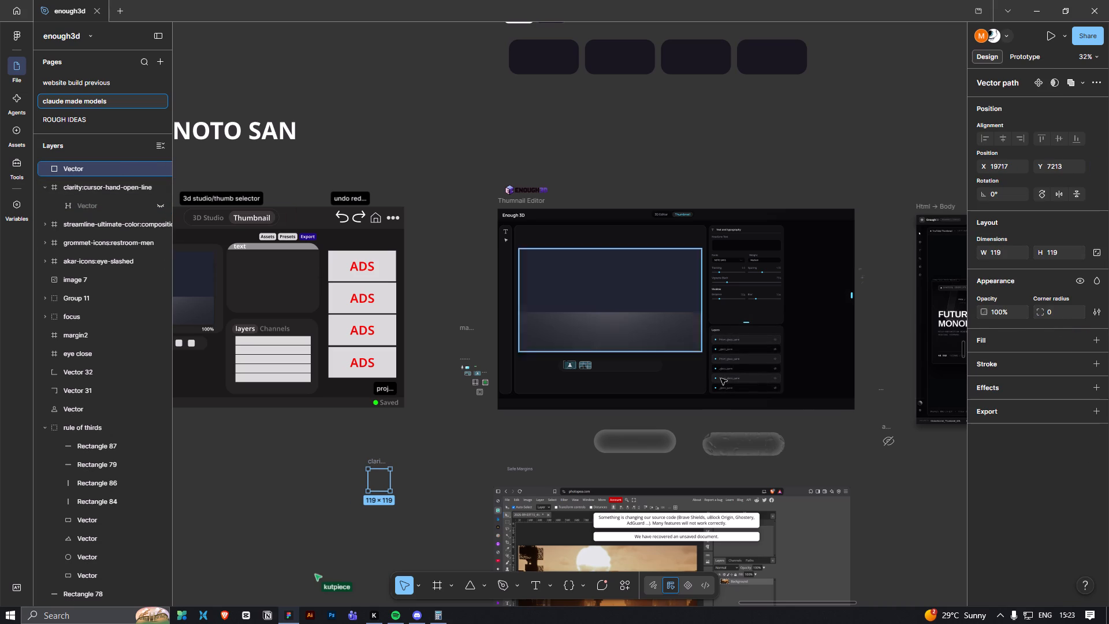
pyautogui.click(1092, 343)
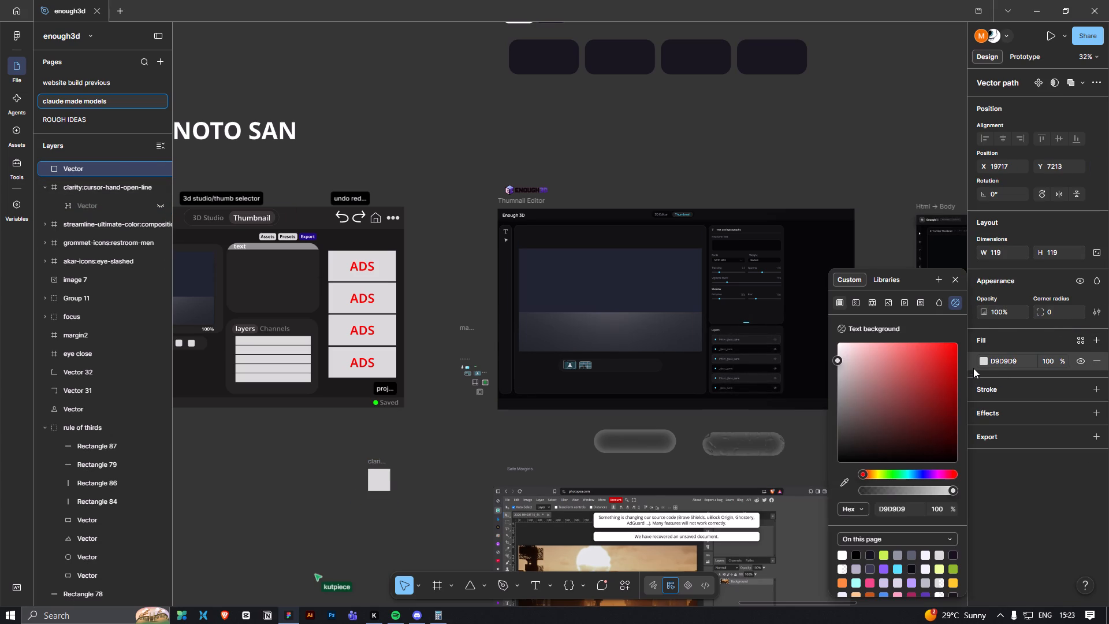
# Show the hand outline vector again and move it out of its frame, above the square vector.
pyautogui.click(162, 205)
pyautogui.moveTo(109, 203); pyautogui.dragTo(111, 174)
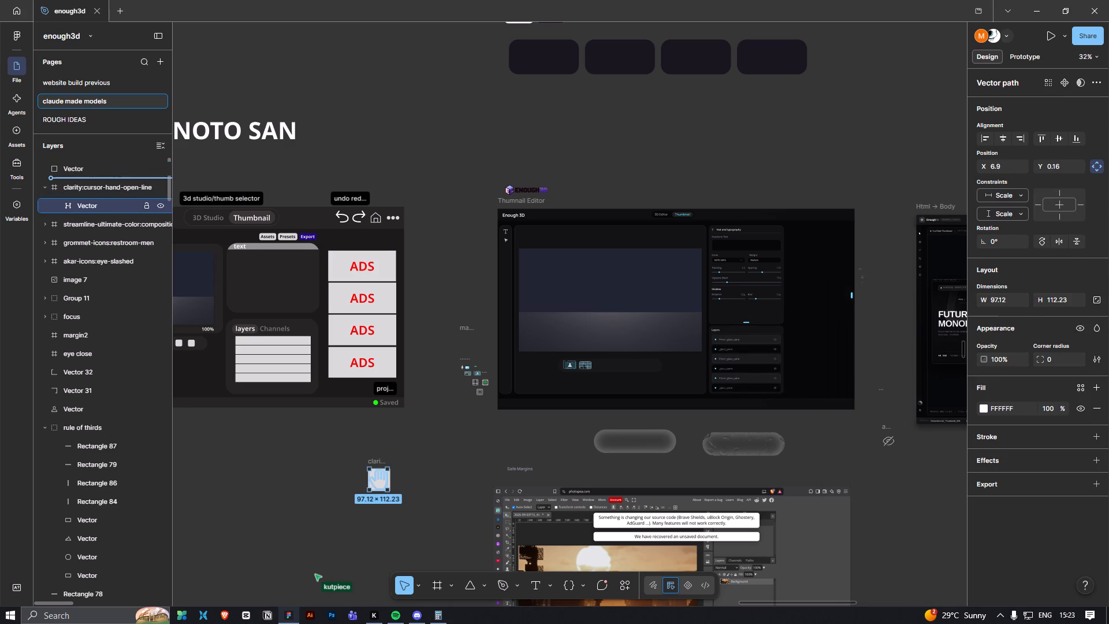
pyautogui.moveTo(111, 174); pyautogui.dragTo(113, 168)
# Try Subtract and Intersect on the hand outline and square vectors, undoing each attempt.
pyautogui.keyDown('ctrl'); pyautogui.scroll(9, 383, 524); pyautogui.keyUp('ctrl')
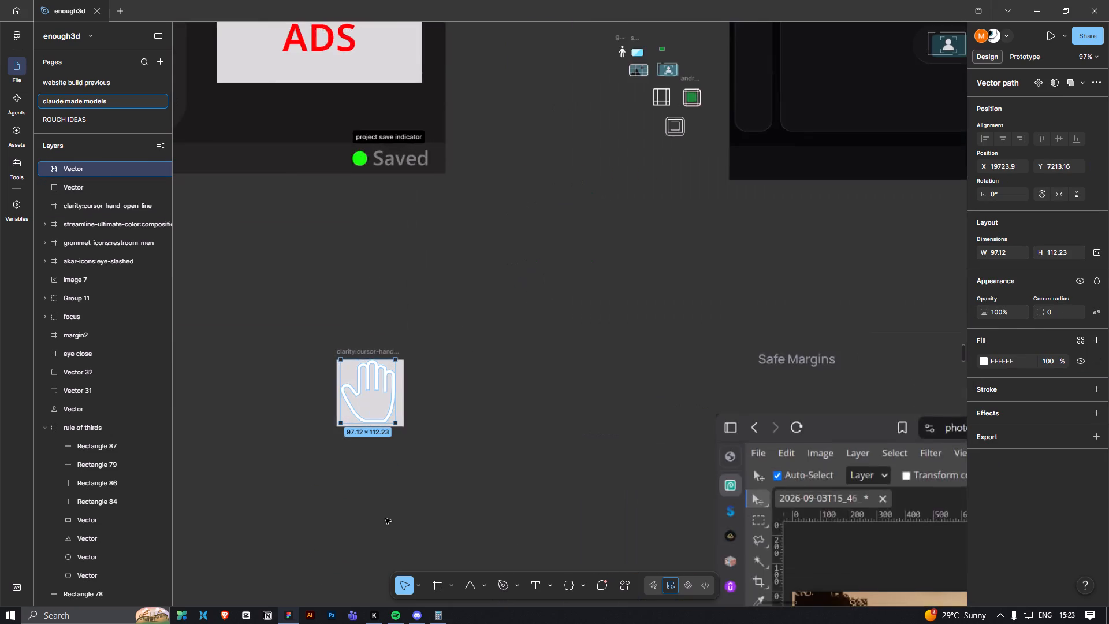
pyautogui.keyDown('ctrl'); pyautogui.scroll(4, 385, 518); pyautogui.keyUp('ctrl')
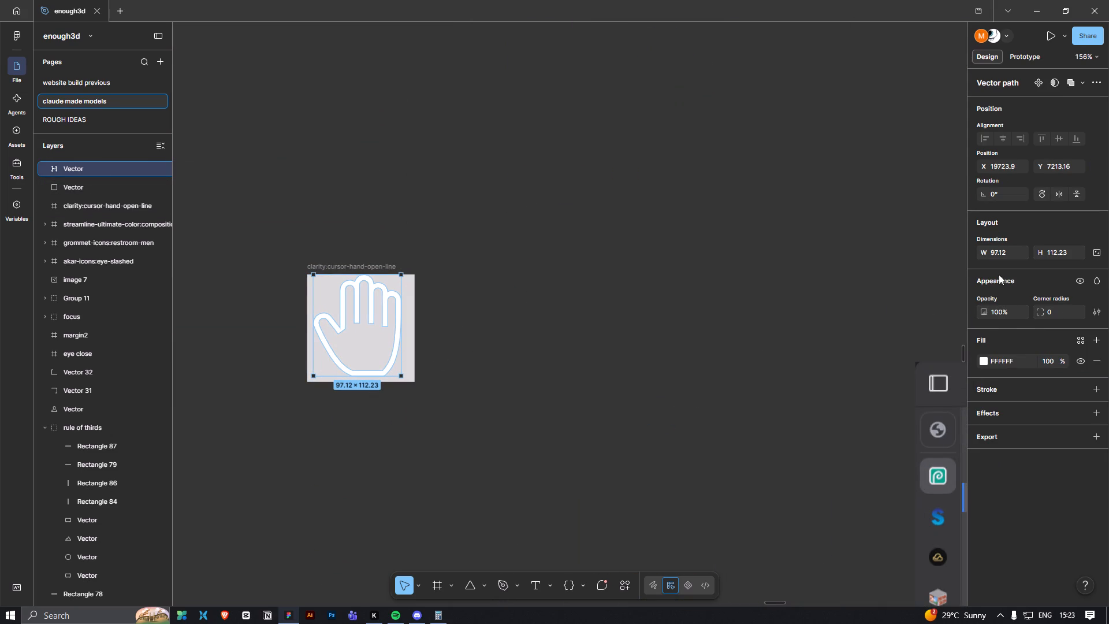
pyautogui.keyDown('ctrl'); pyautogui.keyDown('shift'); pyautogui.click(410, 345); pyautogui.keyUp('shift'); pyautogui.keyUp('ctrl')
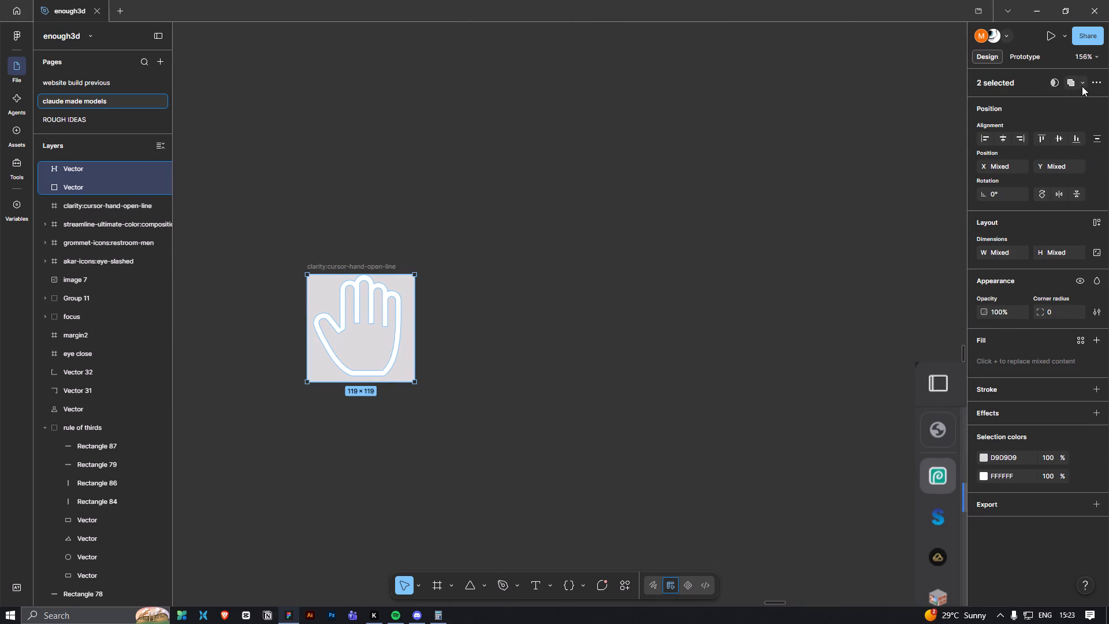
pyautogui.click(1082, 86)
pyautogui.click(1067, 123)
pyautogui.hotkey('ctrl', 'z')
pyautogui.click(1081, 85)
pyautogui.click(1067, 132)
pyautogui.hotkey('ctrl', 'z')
# Reorder the layers so the square vector sits above the hand outline vector.
pyautogui.click(480, 304)
pyautogui.click(121, 194)
pyautogui.moveTo(116, 189); pyautogui.dragTo(117, 164)
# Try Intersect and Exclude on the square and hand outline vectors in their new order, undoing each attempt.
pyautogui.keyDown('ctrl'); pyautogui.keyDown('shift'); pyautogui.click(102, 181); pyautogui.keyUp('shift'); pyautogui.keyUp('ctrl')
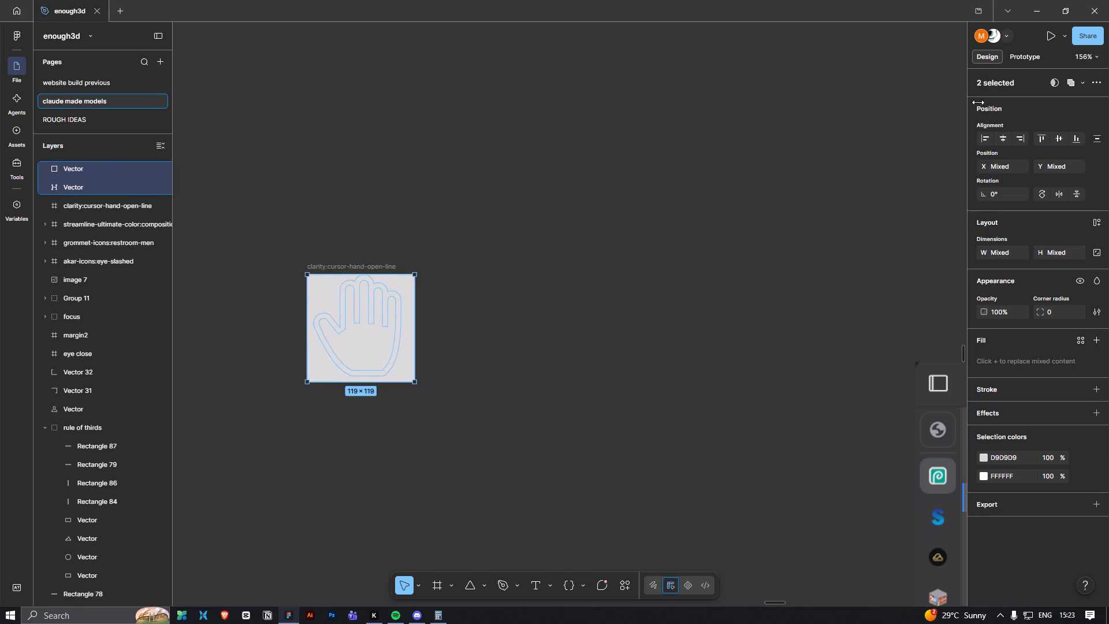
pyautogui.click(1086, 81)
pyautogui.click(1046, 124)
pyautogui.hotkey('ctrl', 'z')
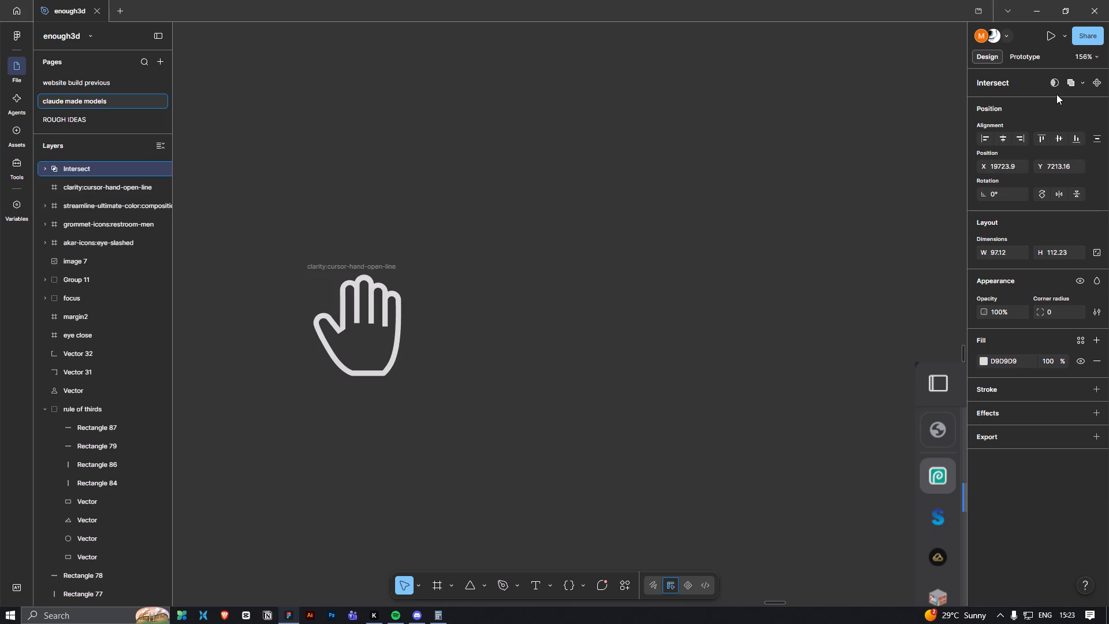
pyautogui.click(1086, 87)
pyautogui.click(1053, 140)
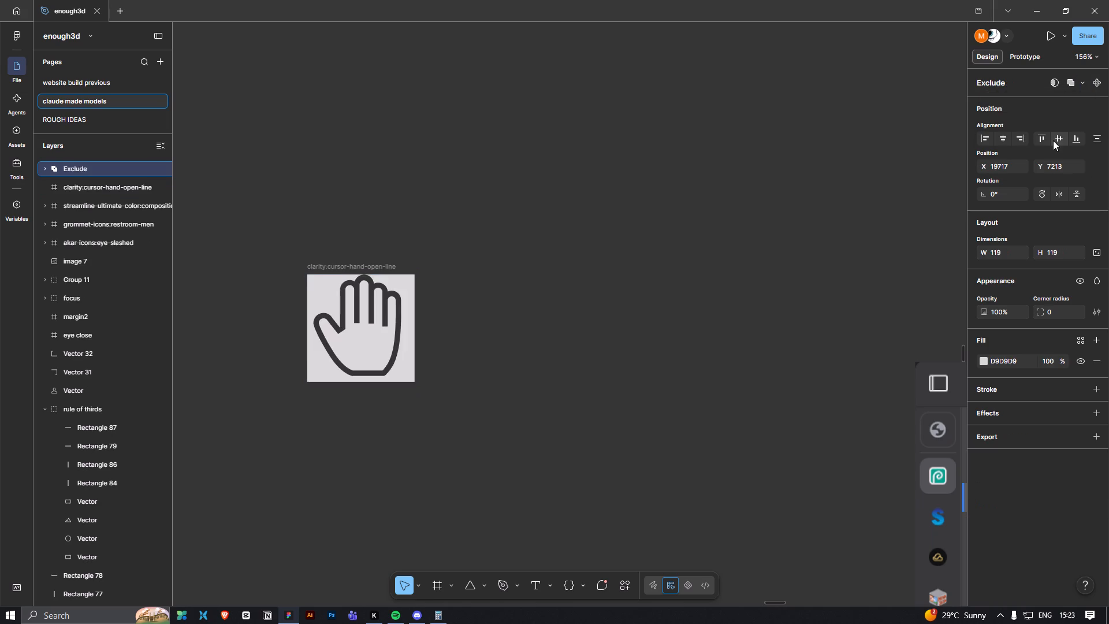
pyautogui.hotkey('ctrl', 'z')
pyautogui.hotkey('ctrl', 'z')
# Change the hand outline vector's fill colour to black (000000).
pyautogui.click(393, 353)
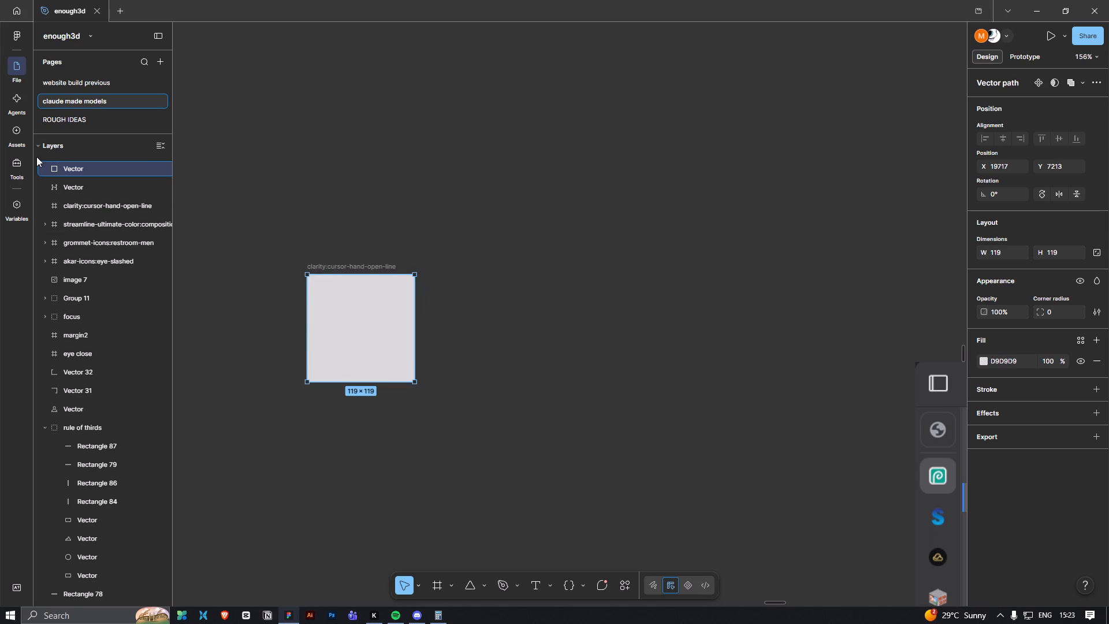
pyautogui.click(61, 180)
pyautogui.click(985, 361)
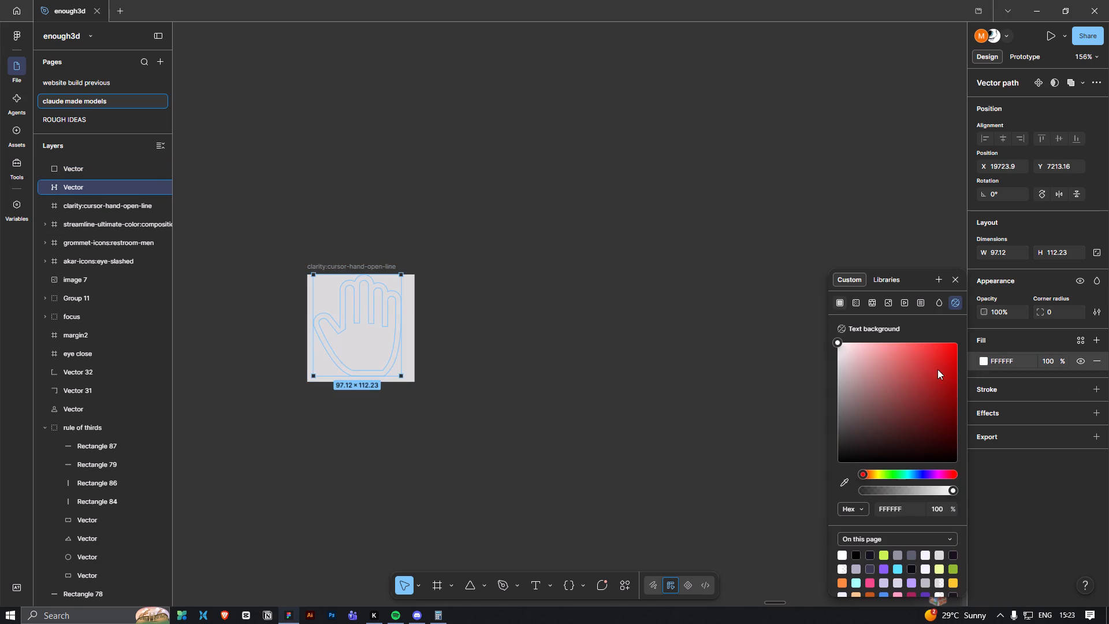
pyautogui.moveTo(894, 372); pyautogui.dragTo(798, 501)
pyautogui.click(660, 457)
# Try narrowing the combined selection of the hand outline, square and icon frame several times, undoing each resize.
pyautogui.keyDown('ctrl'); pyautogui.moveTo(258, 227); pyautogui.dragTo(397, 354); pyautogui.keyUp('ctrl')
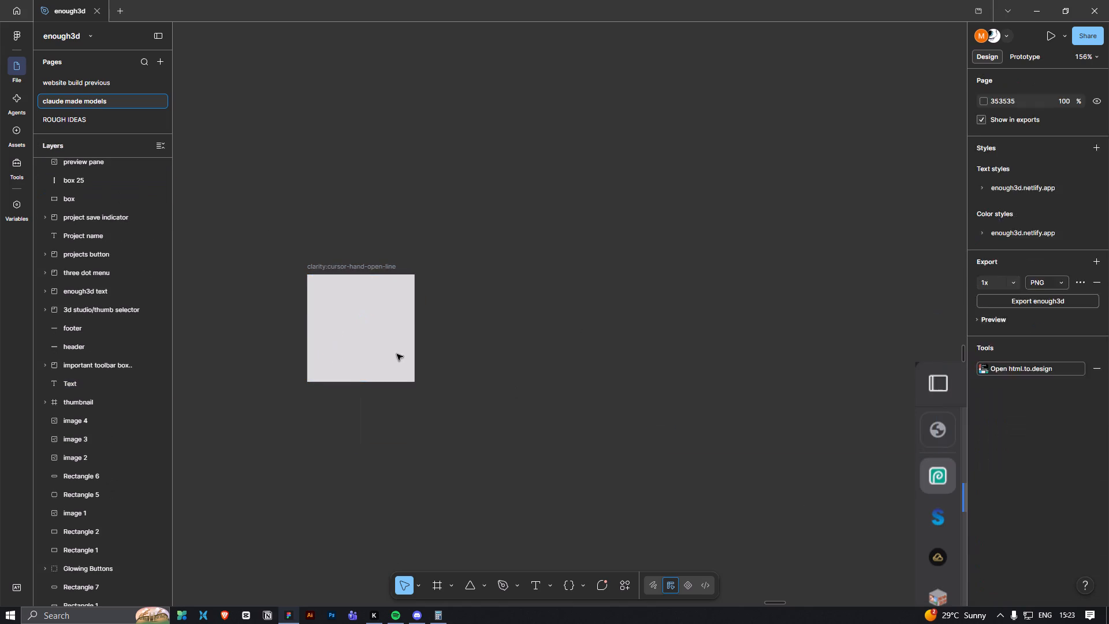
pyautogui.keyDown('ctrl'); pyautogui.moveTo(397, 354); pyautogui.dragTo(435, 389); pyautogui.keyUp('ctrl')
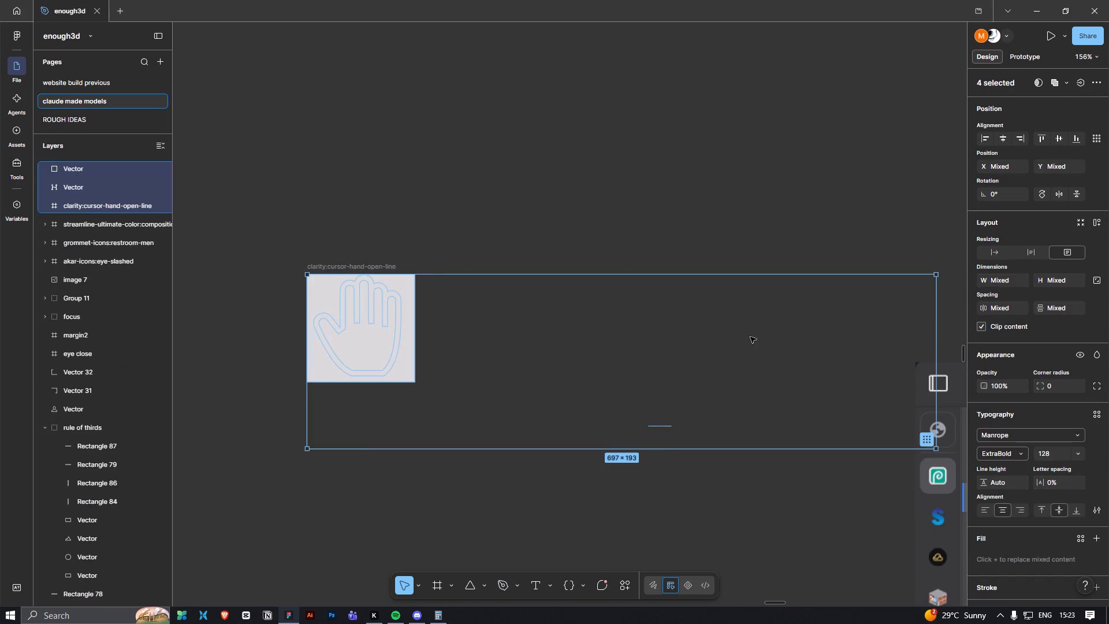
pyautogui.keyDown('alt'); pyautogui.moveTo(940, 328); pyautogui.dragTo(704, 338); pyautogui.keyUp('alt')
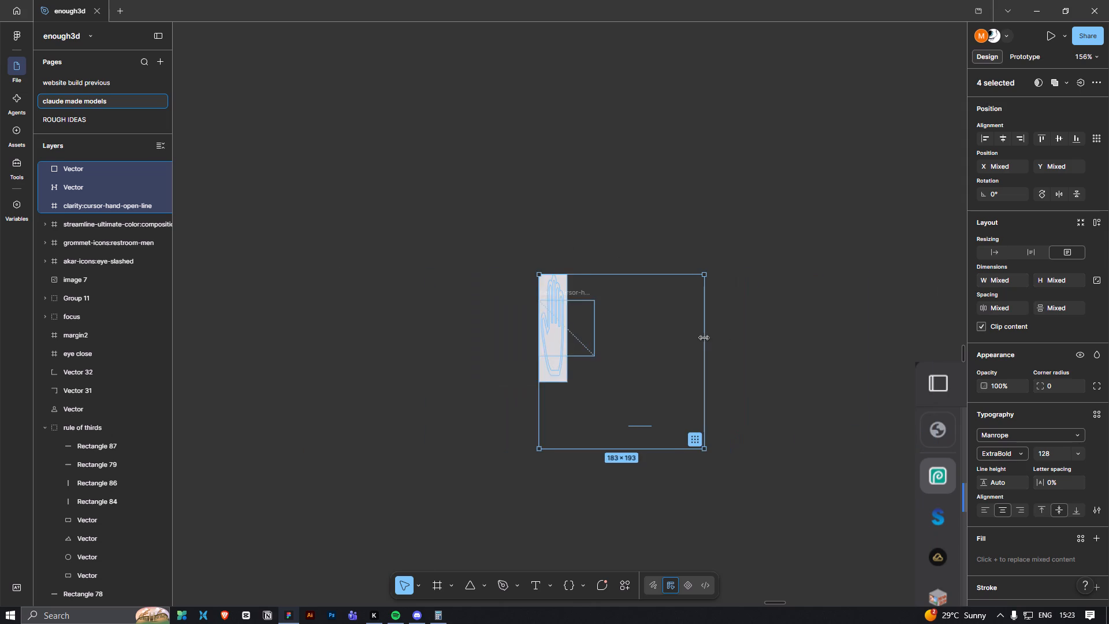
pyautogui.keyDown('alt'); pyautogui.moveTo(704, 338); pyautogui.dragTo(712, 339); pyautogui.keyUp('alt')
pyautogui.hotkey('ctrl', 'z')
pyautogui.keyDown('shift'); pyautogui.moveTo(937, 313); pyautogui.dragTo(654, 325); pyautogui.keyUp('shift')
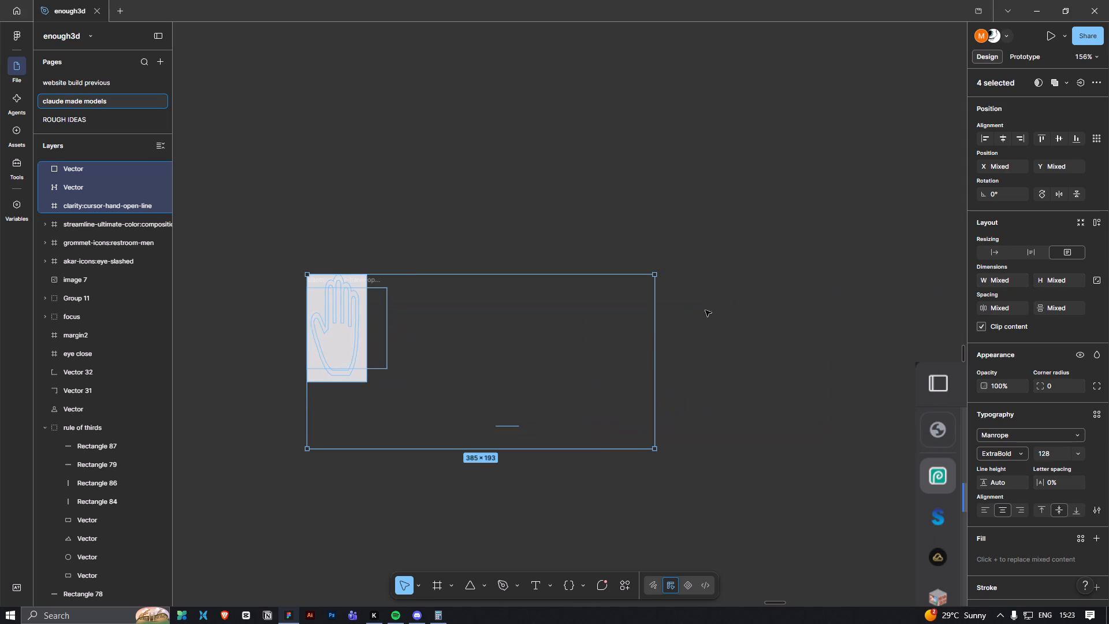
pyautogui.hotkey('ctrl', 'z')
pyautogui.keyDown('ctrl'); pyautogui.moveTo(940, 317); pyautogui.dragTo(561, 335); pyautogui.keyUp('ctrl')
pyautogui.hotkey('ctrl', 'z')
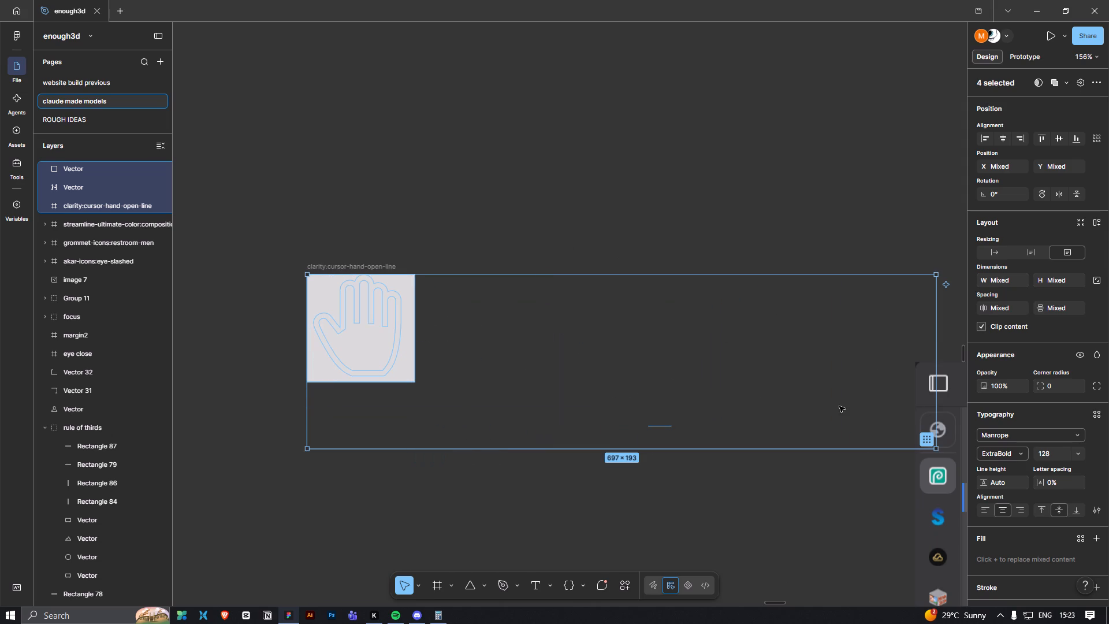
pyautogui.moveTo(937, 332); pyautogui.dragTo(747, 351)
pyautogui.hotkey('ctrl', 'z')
# Combine the square and hand outline vectors with Exclude, after trying and undoing Subtract and Intersect, and expand the combined layer.
pyautogui.click(105, 194)
pyautogui.keyDown('ctrl'); pyautogui.click(105, 174); pyautogui.keyUp('ctrl')
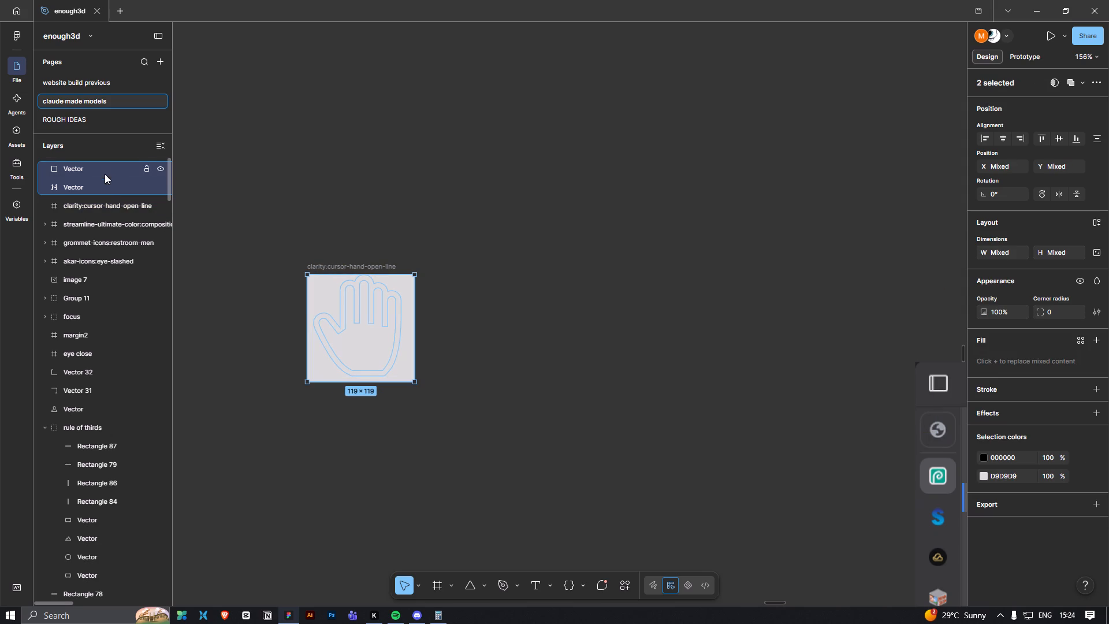
pyautogui.click(1082, 84)
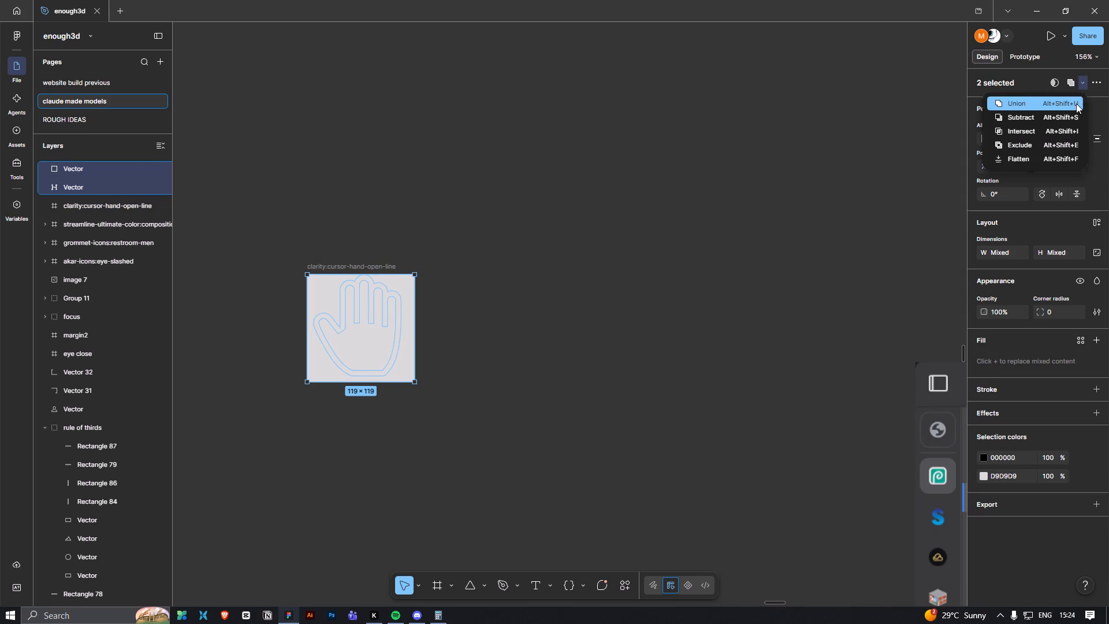
pyautogui.click(1066, 118)
pyautogui.hotkey('ctrl', 'z')
pyautogui.click(1081, 87)
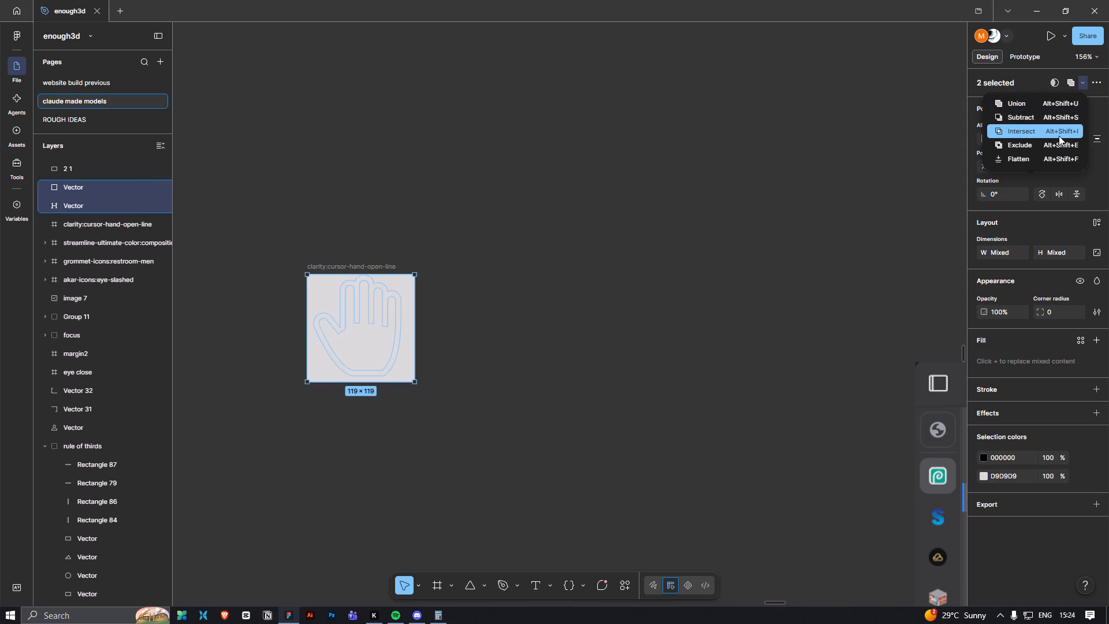
pyautogui.click(1059, 136)
pyautogui.hotkey('ctrl', 'z')
pyautogui.click(1088, 84)
pyautogui.click(1084, 84)
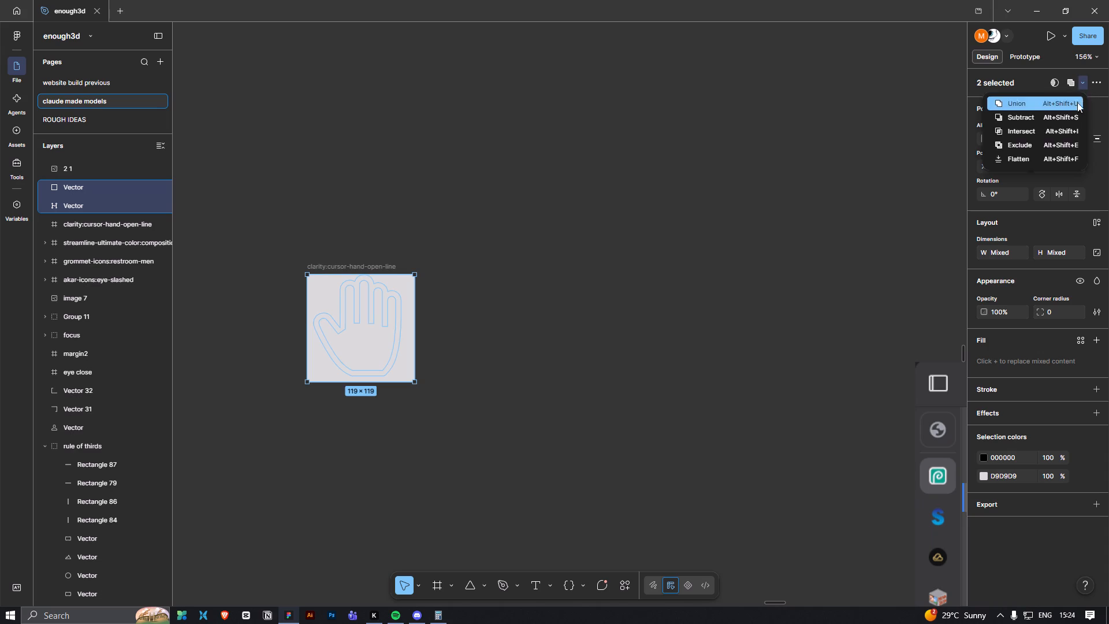
pyautogui.click(1058, 142)
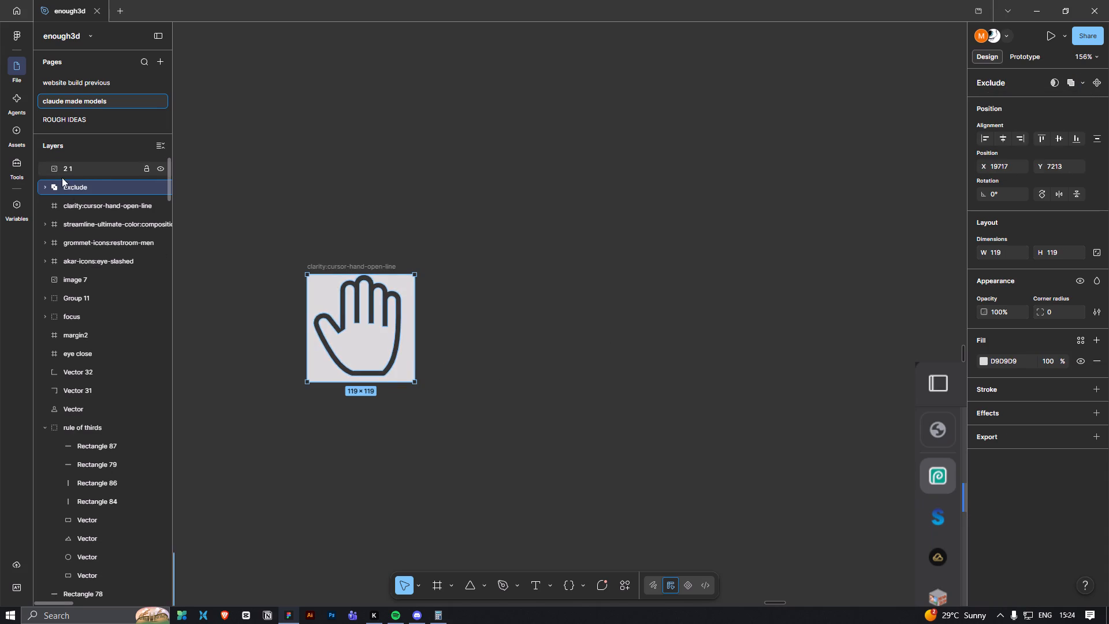
pyautogui.click(42, 188)
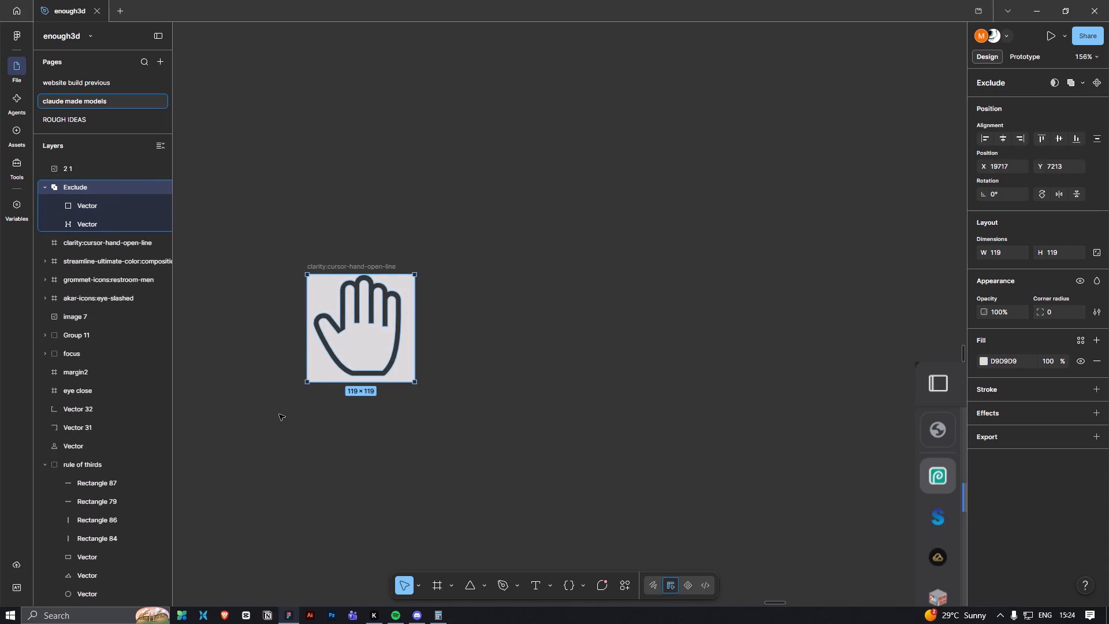
pyautogui.click(280, 415)
pyautogui.keyDown('ctrl'); pyautogui.scroll(-15, 280, 428); pyautogui.keyUp('ctrl')
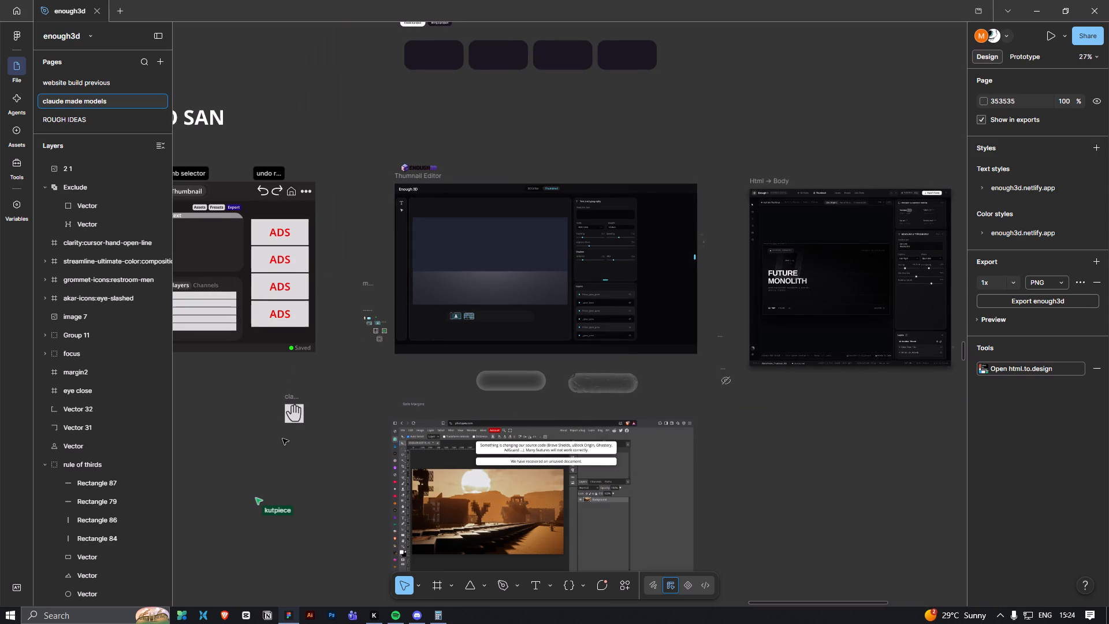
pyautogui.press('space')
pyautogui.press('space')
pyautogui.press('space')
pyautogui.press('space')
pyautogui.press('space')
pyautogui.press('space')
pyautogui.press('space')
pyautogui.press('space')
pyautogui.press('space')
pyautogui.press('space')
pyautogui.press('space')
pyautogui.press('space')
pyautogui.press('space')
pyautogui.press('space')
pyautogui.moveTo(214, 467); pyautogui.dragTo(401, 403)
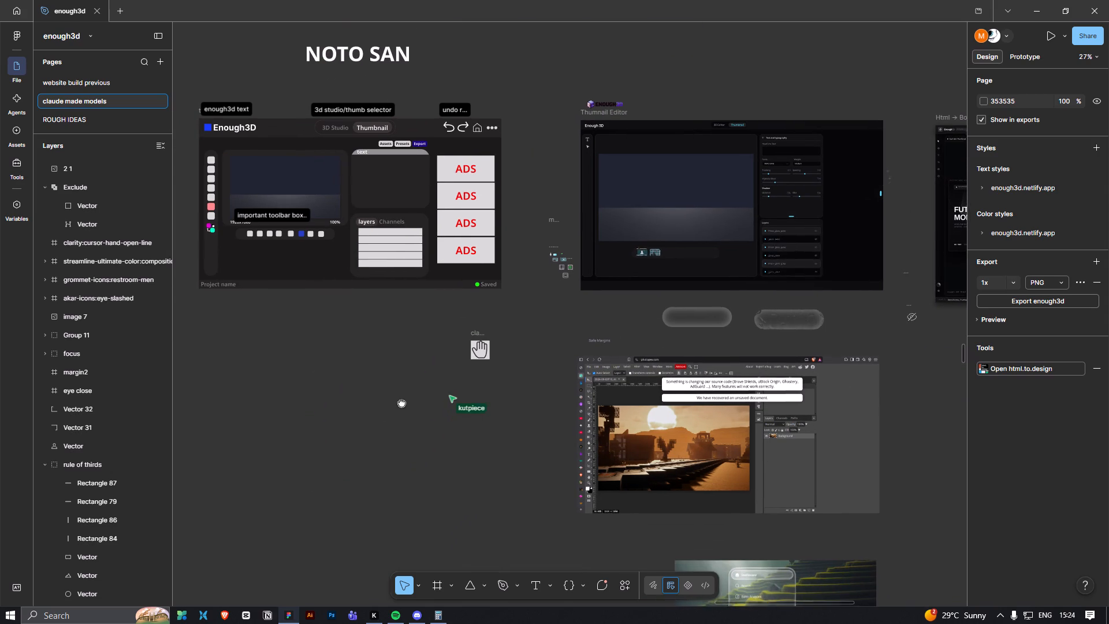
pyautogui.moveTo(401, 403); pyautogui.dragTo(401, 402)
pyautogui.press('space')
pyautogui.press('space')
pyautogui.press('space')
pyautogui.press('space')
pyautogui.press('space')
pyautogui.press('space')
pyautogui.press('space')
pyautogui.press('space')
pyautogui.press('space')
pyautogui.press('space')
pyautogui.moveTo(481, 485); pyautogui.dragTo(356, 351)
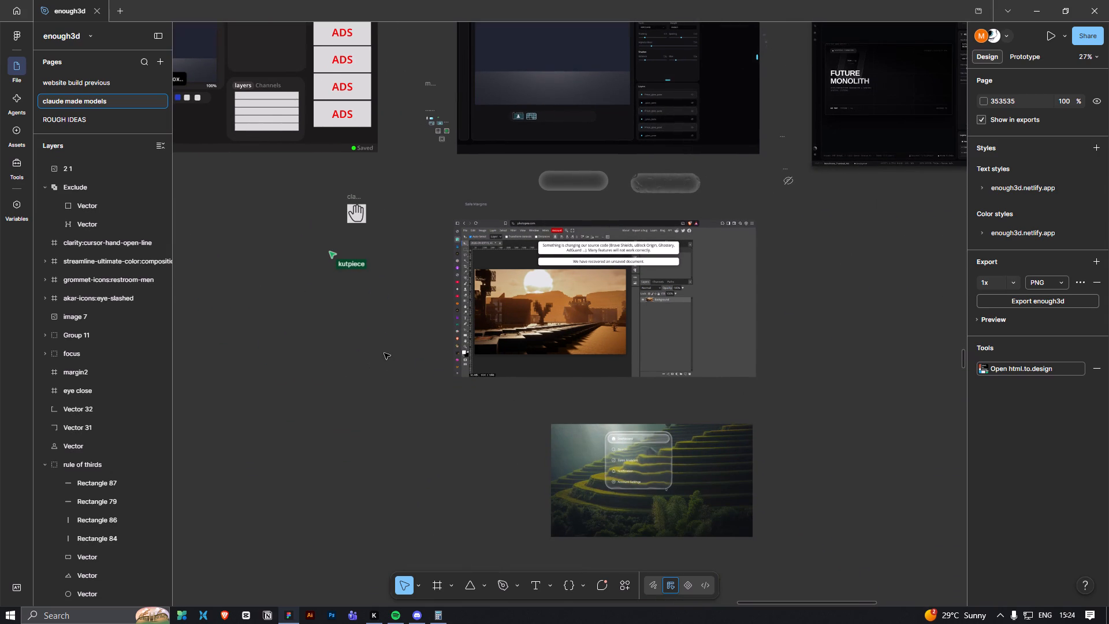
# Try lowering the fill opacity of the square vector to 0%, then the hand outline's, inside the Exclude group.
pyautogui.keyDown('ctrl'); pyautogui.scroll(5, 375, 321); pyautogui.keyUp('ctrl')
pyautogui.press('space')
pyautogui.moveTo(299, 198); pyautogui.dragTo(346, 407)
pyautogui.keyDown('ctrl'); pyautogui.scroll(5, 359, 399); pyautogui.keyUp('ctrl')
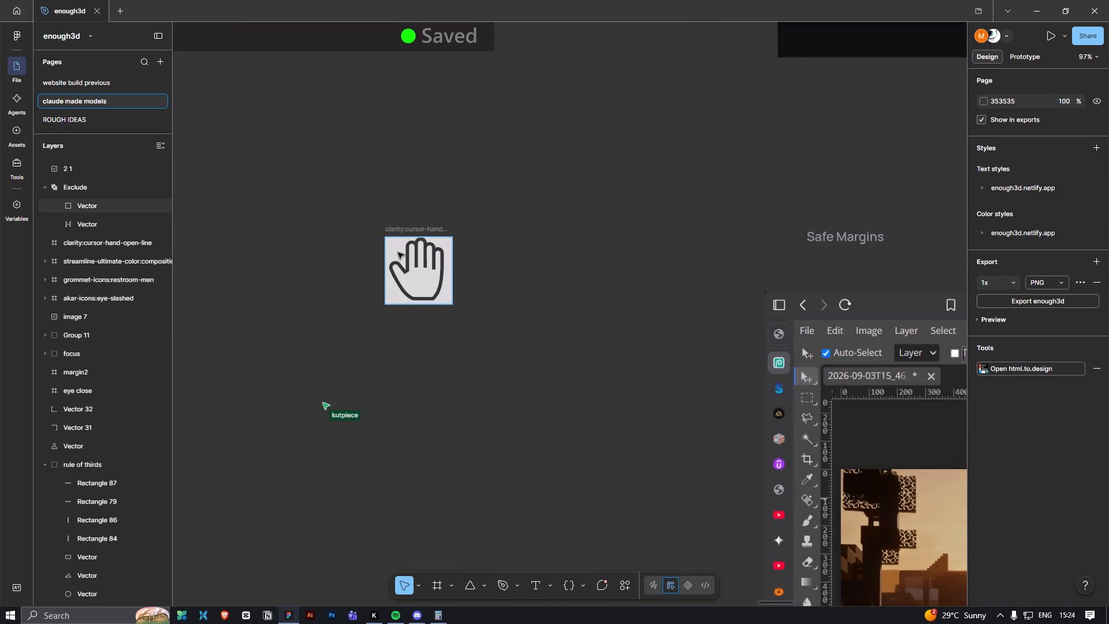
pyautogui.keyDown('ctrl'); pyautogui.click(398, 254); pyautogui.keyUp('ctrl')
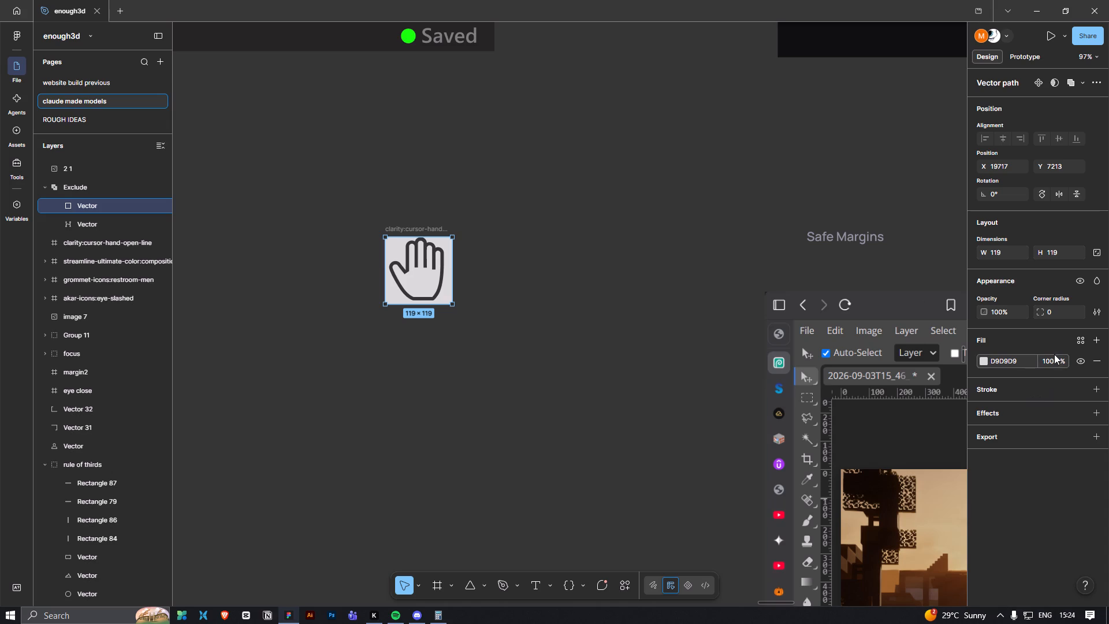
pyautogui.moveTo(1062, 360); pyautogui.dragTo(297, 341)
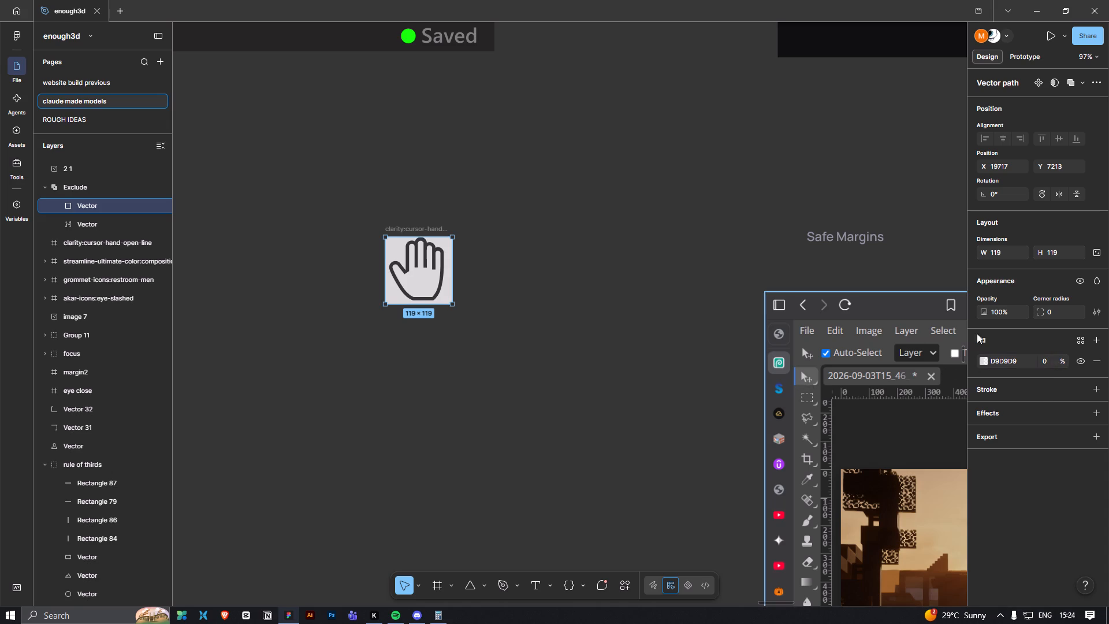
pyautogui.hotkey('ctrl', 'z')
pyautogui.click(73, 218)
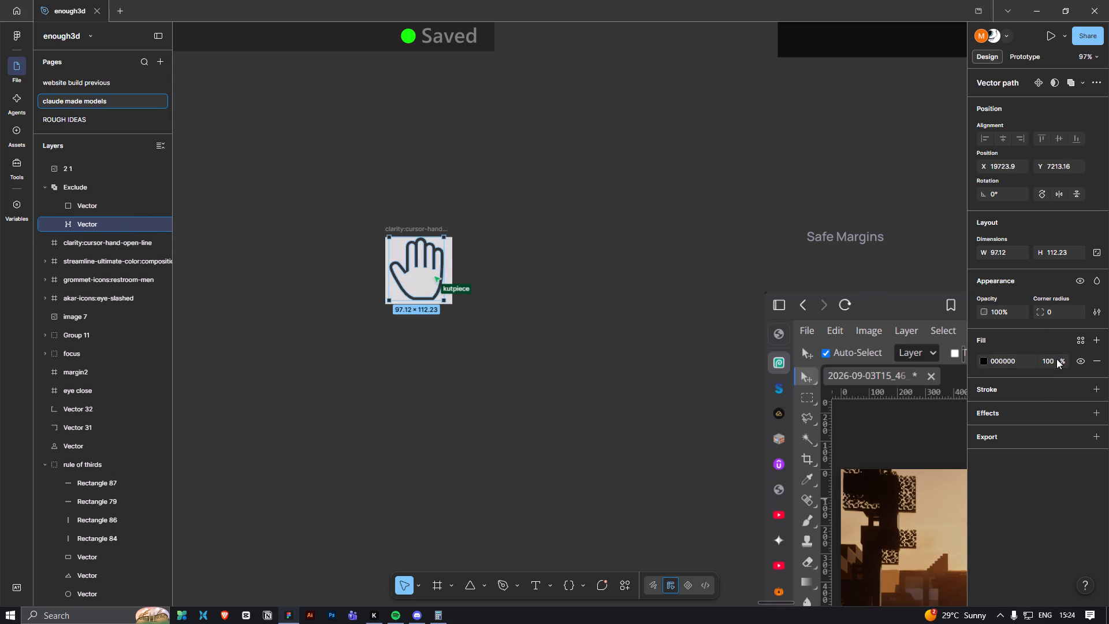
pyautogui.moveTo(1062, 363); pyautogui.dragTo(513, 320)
# Undo the fill opacity changes and the Exclude combination until the square and hand outline are separate vectors again.
pyautogui.hotkey('ctrl', 'z')
pyautogui.hotkey('ctrl', 'z')
pyautogui.hotkey('ctrl', 'z')
pyautogui.hotkey('ctrl', 'z')
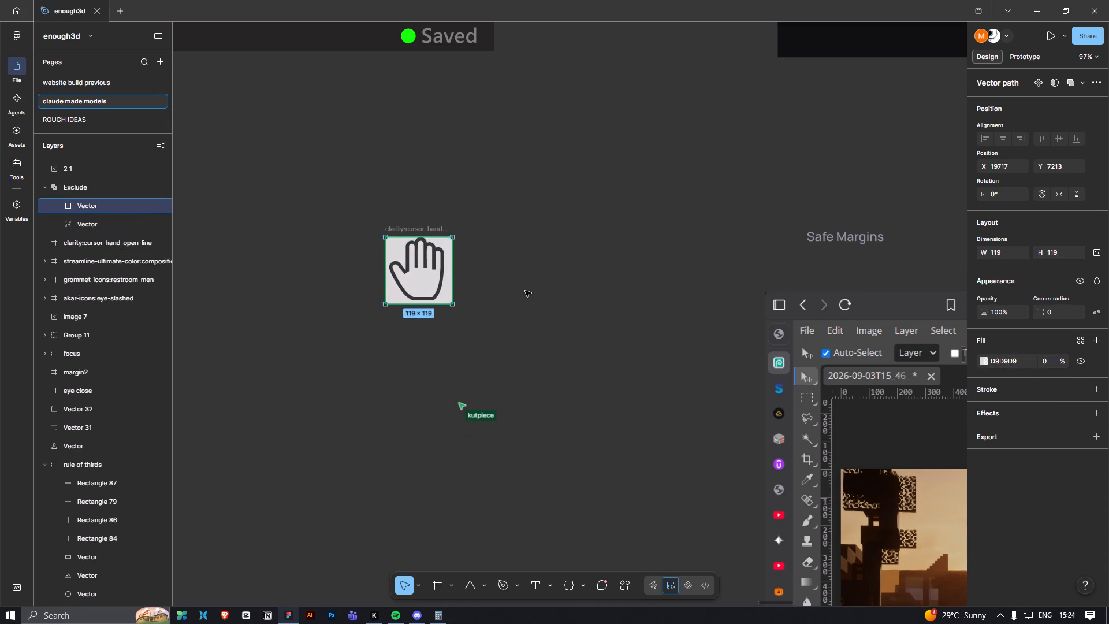
pyautogui.keyDown('ctrl'); pyautogui.click(524, 293); pyautogui.keyUp('ctrl')
pyautogui.hotkey('ctrl', 'z')
pyautogui.hotkey('ctrl', 'z')
pyautogui.hotkey('ctrl', 'z')
pyautogui.hotkey('ctrl', 'z')
pyautogui.hotkey('ctrl', 'z')
pyautogui.hotkey('ctrl', 'z')
pyautogui.hotkey('ctrl', 'z')
pyautogui.hotkey('ctrl', 'z')
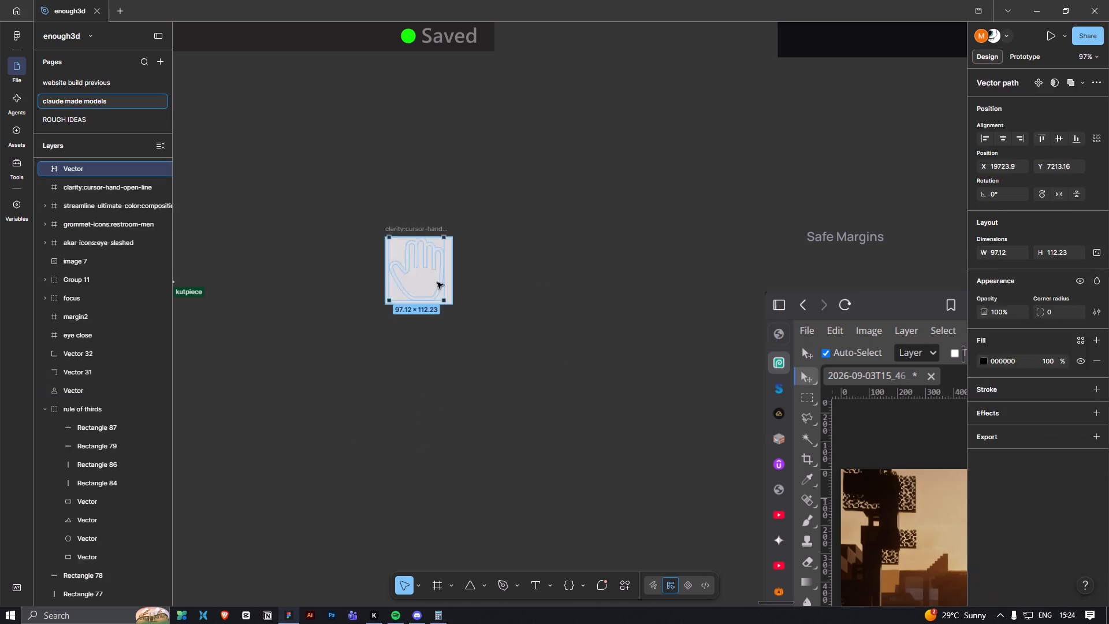
# Move the hand outline vector off the square to the empty canvas diagonally below it.
pyautogui.moveTo(422, 293); pyautogui.dragTo(348, 373)
pyautogui.click(418, 293)
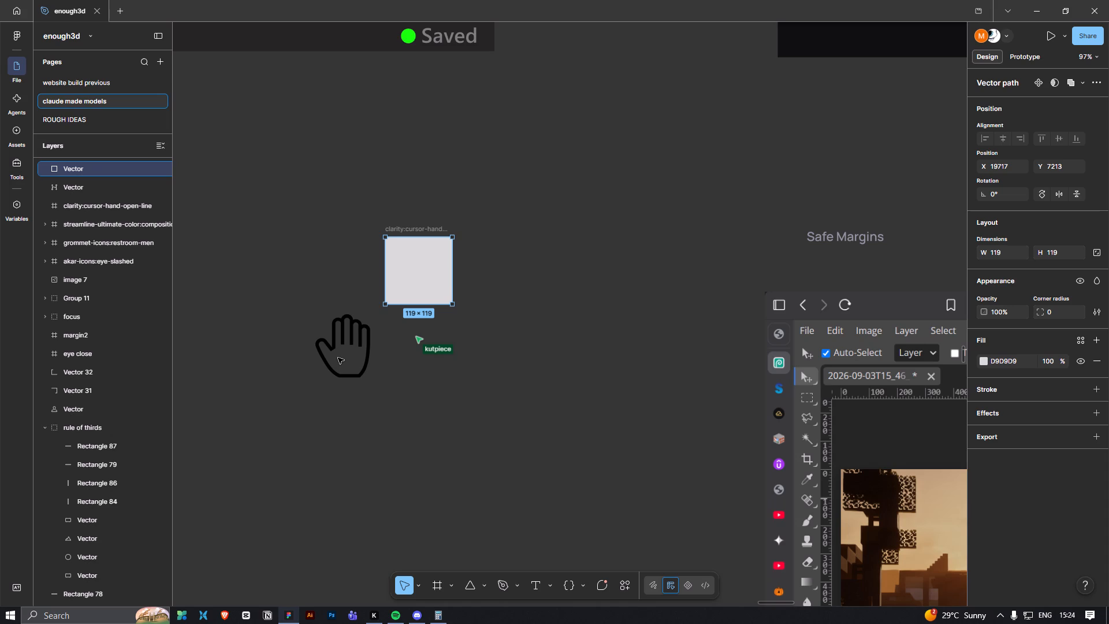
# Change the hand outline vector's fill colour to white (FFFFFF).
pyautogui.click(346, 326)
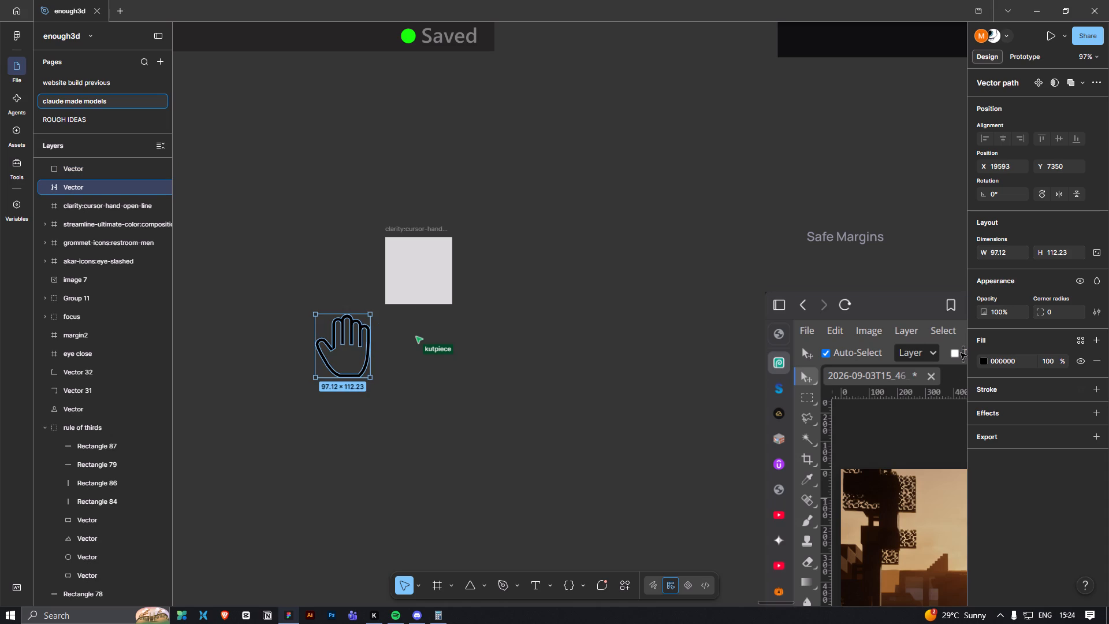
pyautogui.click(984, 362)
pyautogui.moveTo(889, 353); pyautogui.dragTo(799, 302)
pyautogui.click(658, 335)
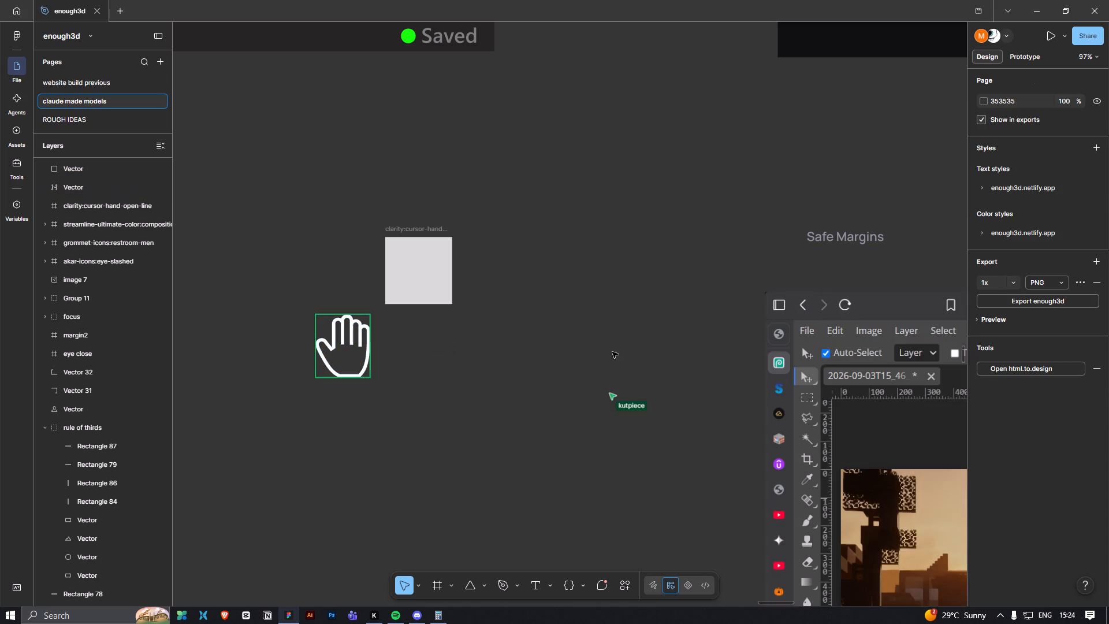
# Move the hand outline away from the square to the empty canvas beside the Thumnail Editor frame's toolbar, at about X 20280, Y 5977.
pyautogui.keyDown('ctrl'); pyautogui.scroll(-4, 550, 378); pyautogui.keyUp('ctrl')
pyautogui.moveTo(400, 344); pyautogui.dragTo(626, 243)
pyautogui.keyDown('ctrl'); pyautogui.scroll(-5, 624, 287); pyautogui.keyUp('ctrl')
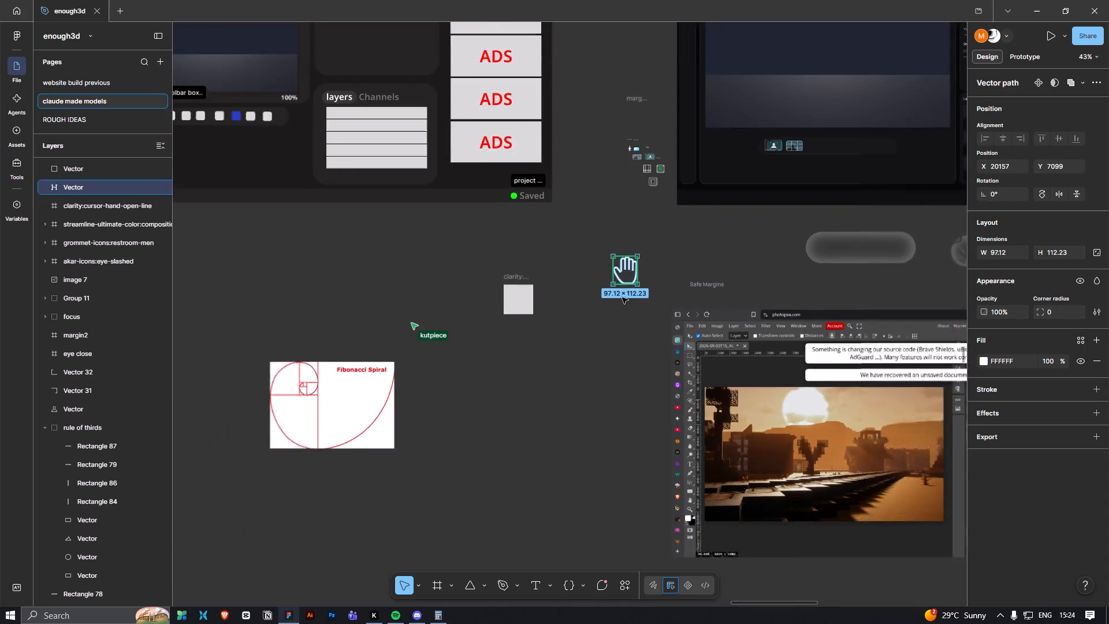
pyautogui.keyDown('ctrl'); pyautogui.scroll(-3, 622, 298); pyautogui.keyUp('ctrl')
pyautogui.press('space')
pyautogui.moveTo(693, 255); pyautogui.dragTo(585, 396)
pyautogui.moveTo(515, 425); pyautogui.dragTo(525, 259)
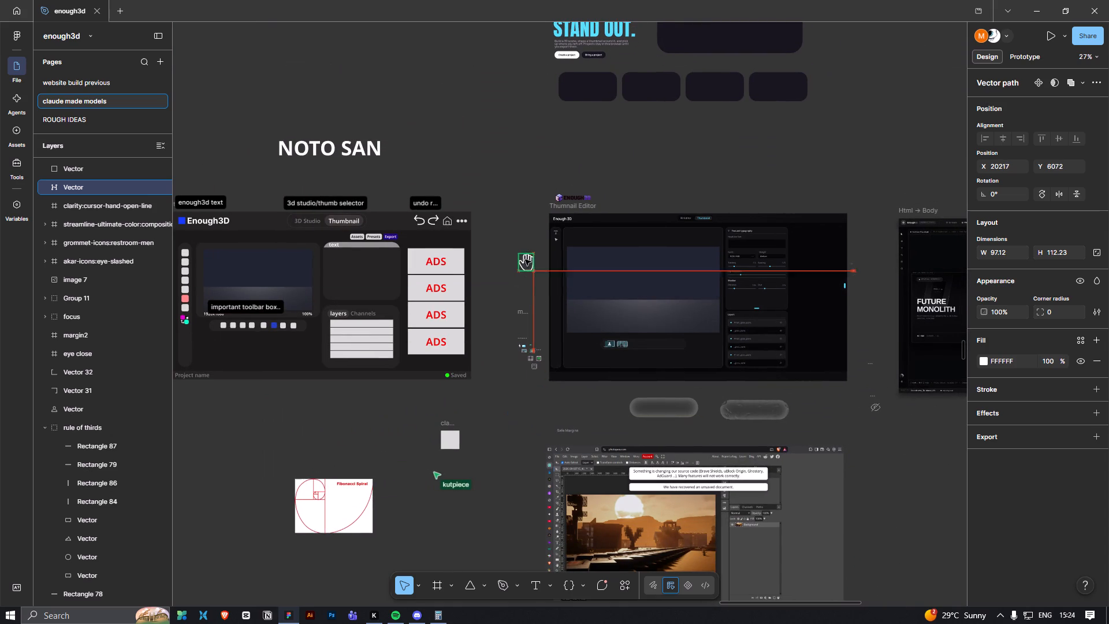
pyautogui.moveTo(525, 259); pyautogui.dragTo(527, 257)
pyautogui.keyDown('ctrl'); pyautogui.scroll(13, 531, 269); pyautogui.keyUp('ctrl')
pyautogui.press('space')
pyautogui.moveTo(576, 225); pyautogui.dragTo(555, 322)
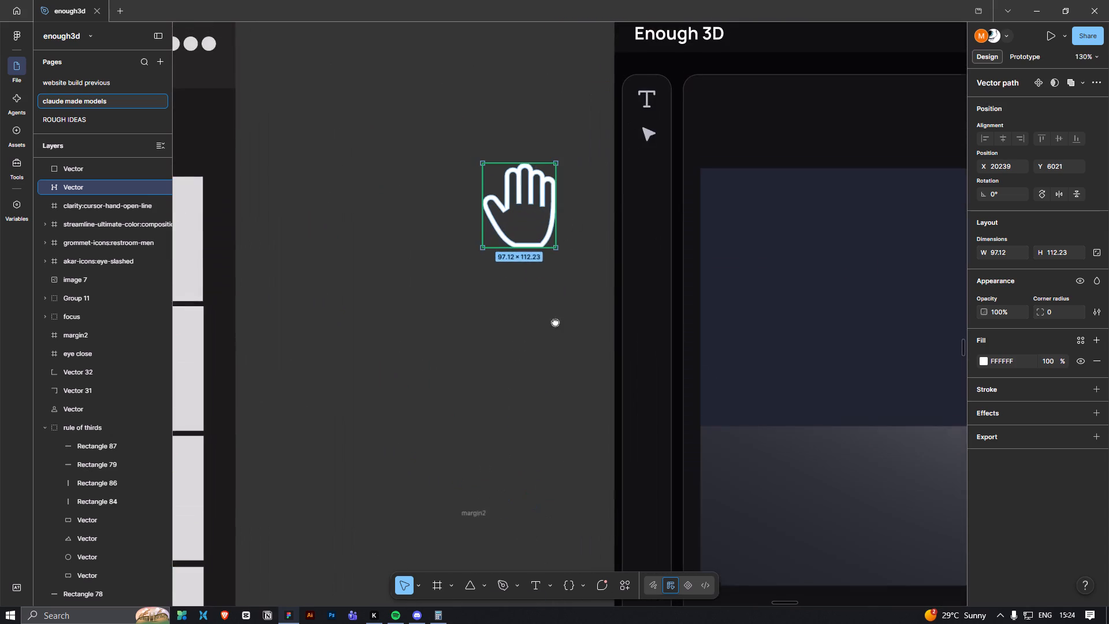
pyautogui.moveTo(555, 322); pyautogui.dragTo(535, 373)
pyautogui.keyDown('ctrl'); pyautogui.moveTo(483, 346); pyautogui.dragTo(524, 306); pyautogui.keyUp('ctrl')
pyautogui.keyDown('ctrl'); pyautogui.moveTo(504, 338); pyautogui.dragTo(541, 311); pyautogui.keyUp('ctrl')
pyautogui.moveTo(508, 338); pyautogui.dragTo(539, 304)
# Resize the hand outline to 20 × 20 and move it slightly closer to the editor's vertical toolbar.
pyautogui.keyDown('ctrl'); pyautogui.scroll(4, 568, 352); pyautogui.keyUp('ctrl')
pyautogui.click(992, 249)
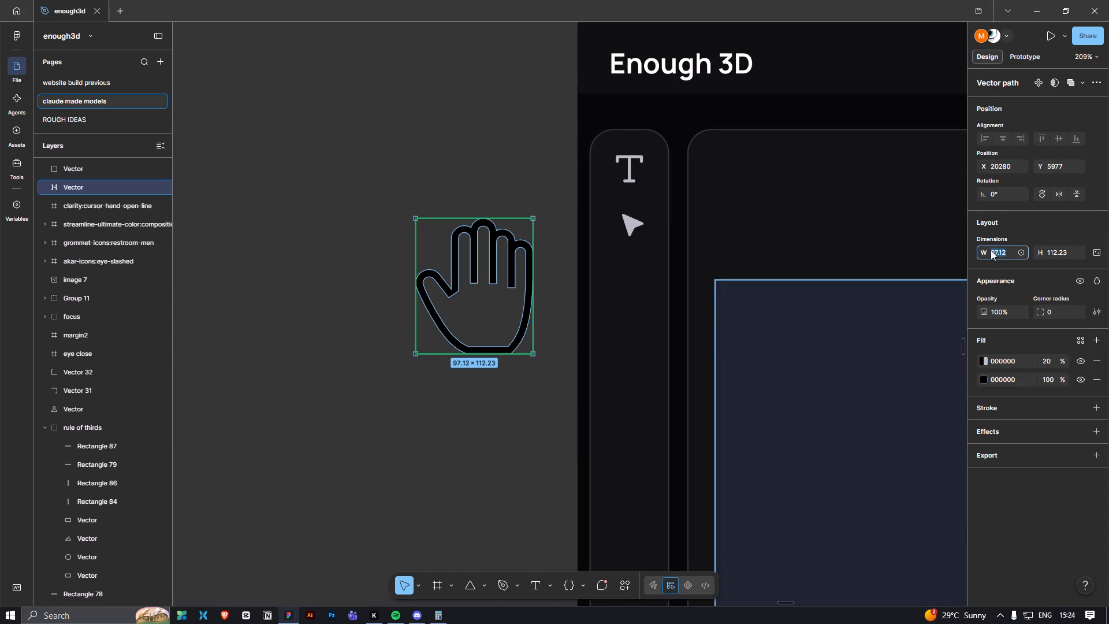
pyautogui.write('20')
pyautogui.press('Return')
pyautogui.click(1062, 256)
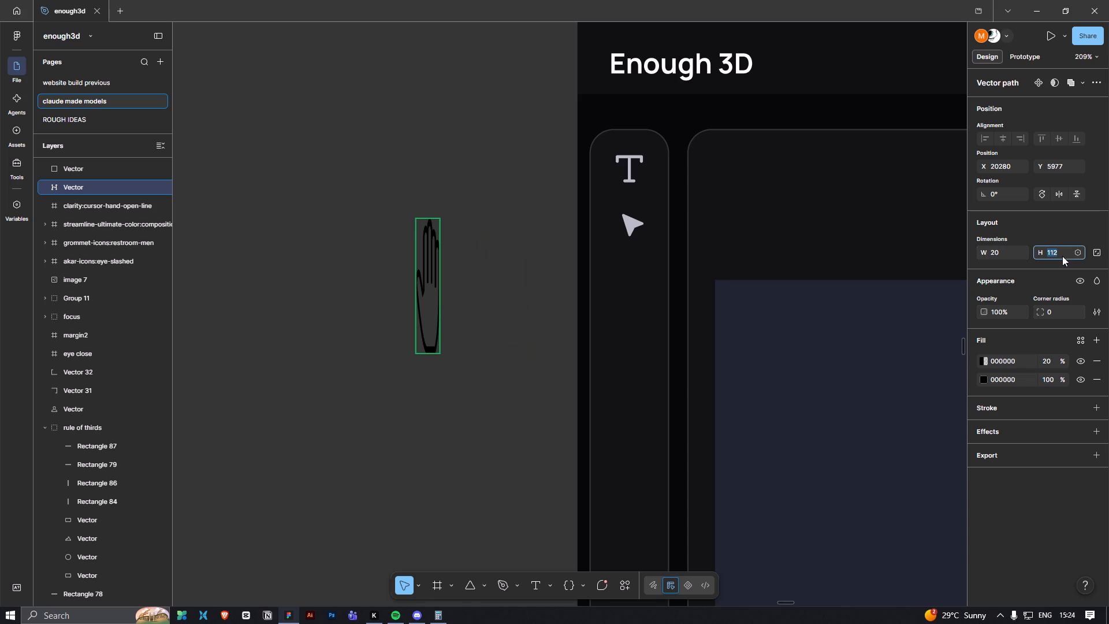
pyautogui.write('20')
pyautogui.press('Return')
pyautogui.click(455, 288)
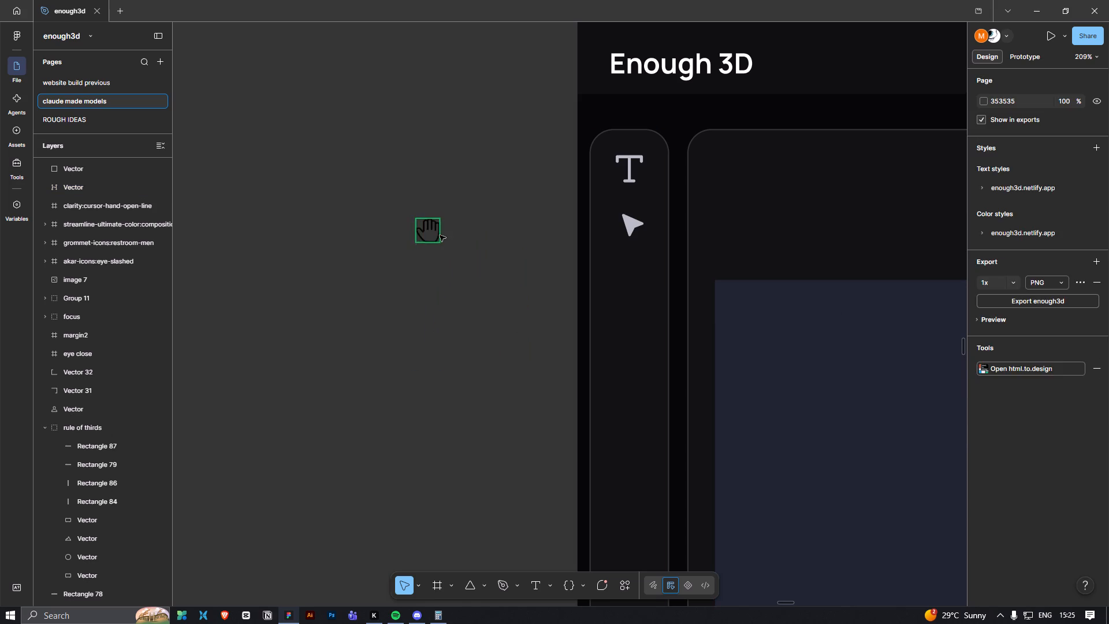
pyautogui.moveTo(423, 232); pyautogui.dragTo(475, 240)
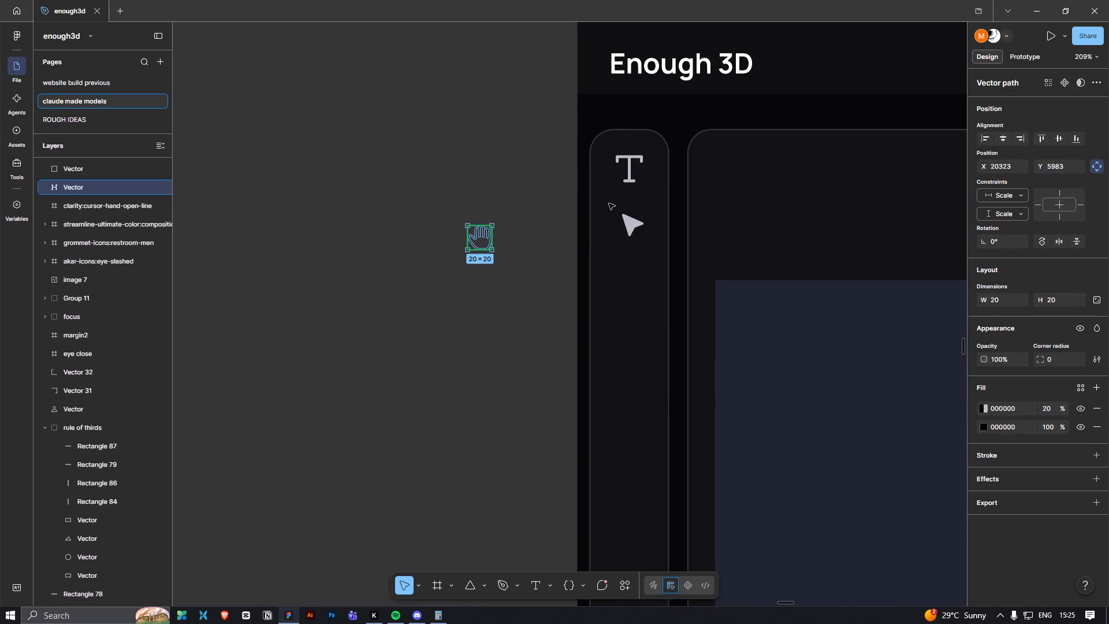
# Select the T icon in the editor's vertical toolbar to check its dimensions.
pyautogui.keyDown('ctrl'); pyautogui.click(624, 168); pyautogui.keyUp('ctrl')
pyautogui.keyDown('ctrl'); pyautogui.click(631, 170); pyautogui.keyUp('ctrl')
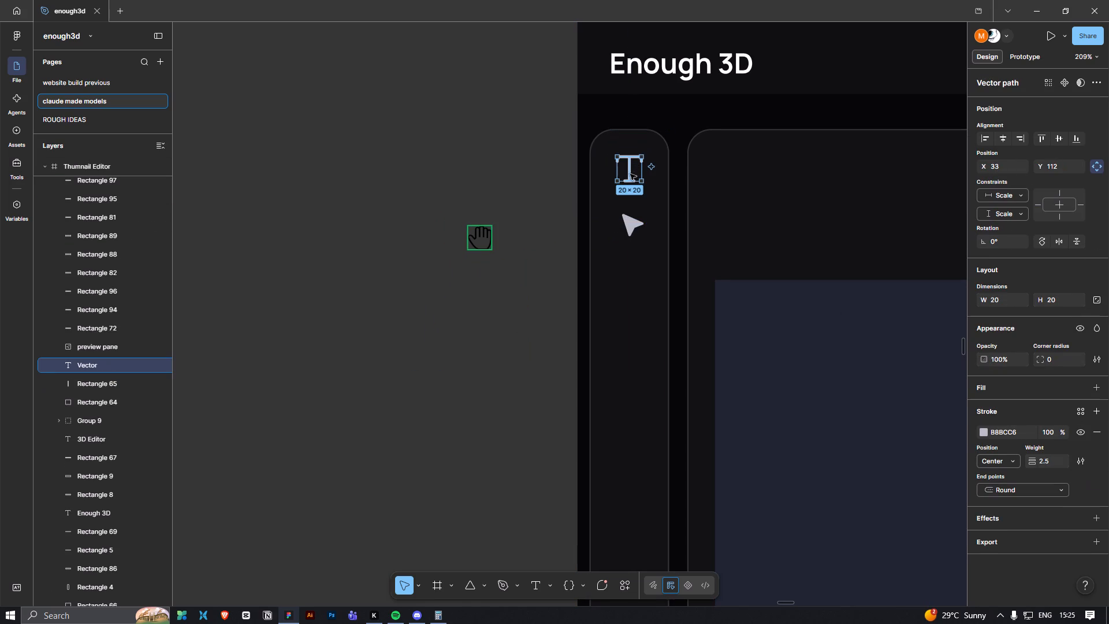
pyautogui.keyDown('ctrl'); pyautogui.scroll(4, 493, 348); pyautogui.keyUp('ctrl')
pyautogui.press('space')
pyautogui.press('space')
pyautogui.press('space')
pyautogui.press('space')
pyautogui.moveTo(524, 268); pyautogui.dragTo(396, 410)
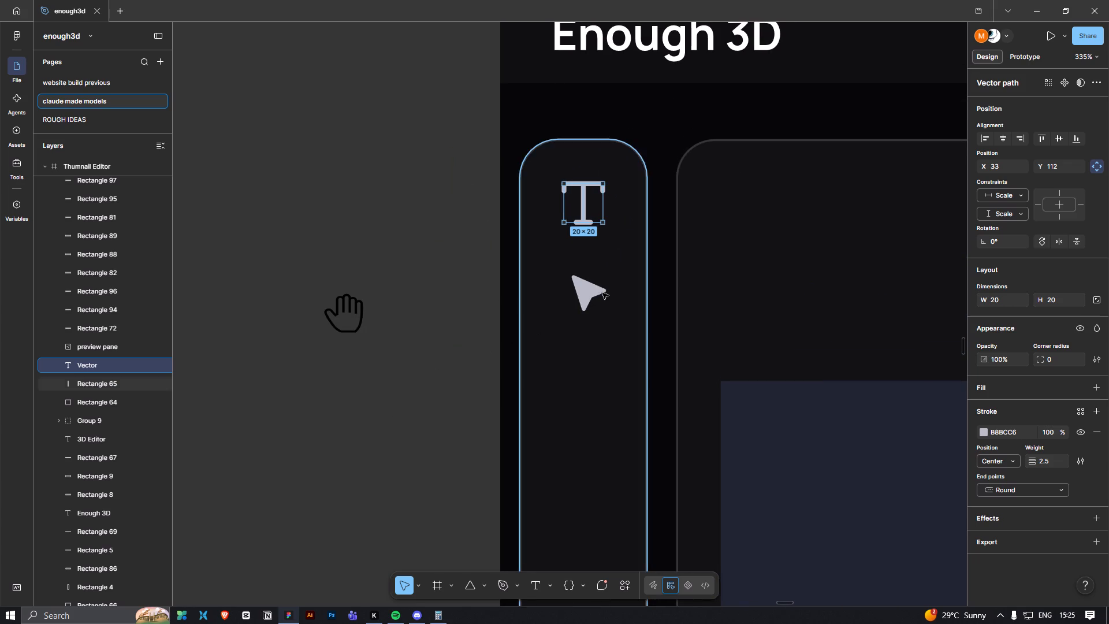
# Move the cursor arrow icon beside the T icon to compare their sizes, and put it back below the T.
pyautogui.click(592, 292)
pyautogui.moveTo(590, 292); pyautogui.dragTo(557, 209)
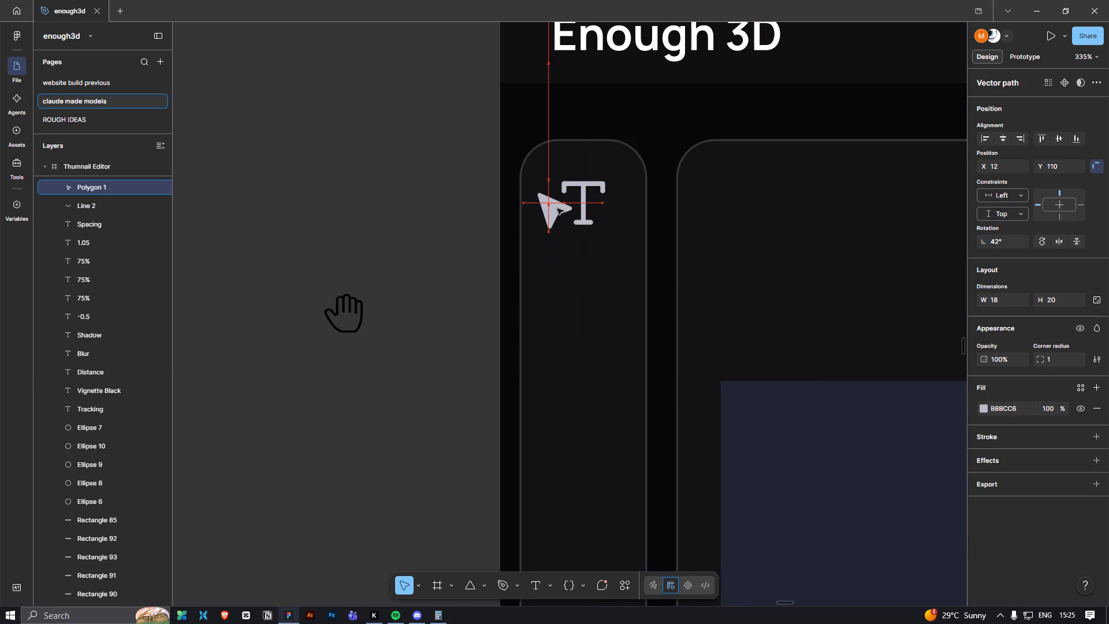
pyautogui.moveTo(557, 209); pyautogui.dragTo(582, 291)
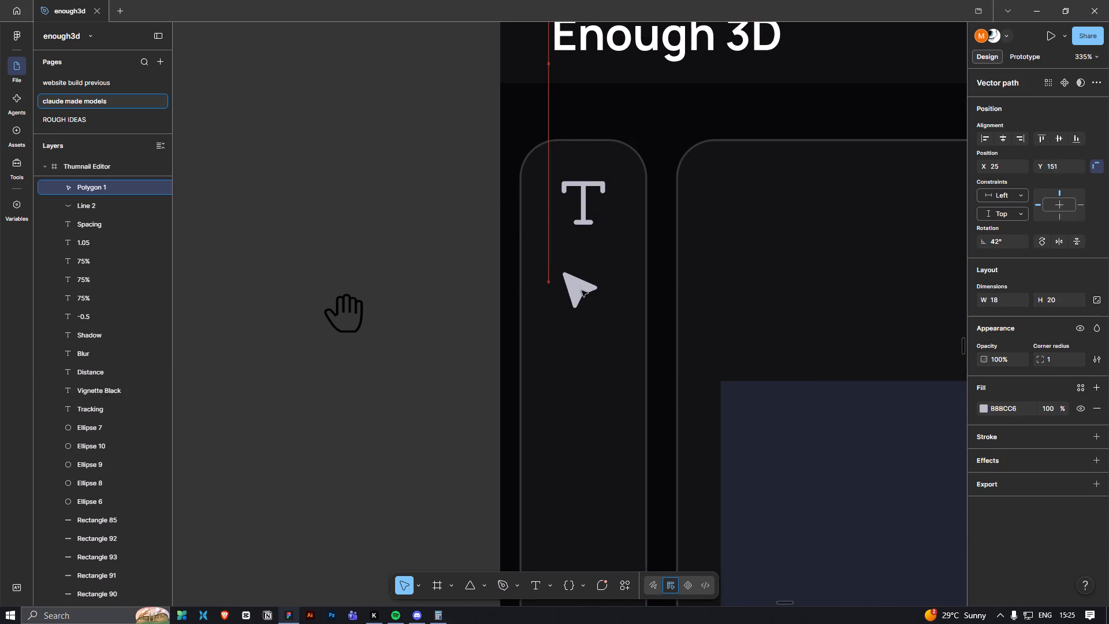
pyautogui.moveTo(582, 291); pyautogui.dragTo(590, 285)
# Move the hand icon into the vertical toolbar beside the T icon, at about X 10, Y 115.
pyautogui.click(349, 311)
pyautogui.moveTo(349, 314); pyautogui.dragTo(541, 200)
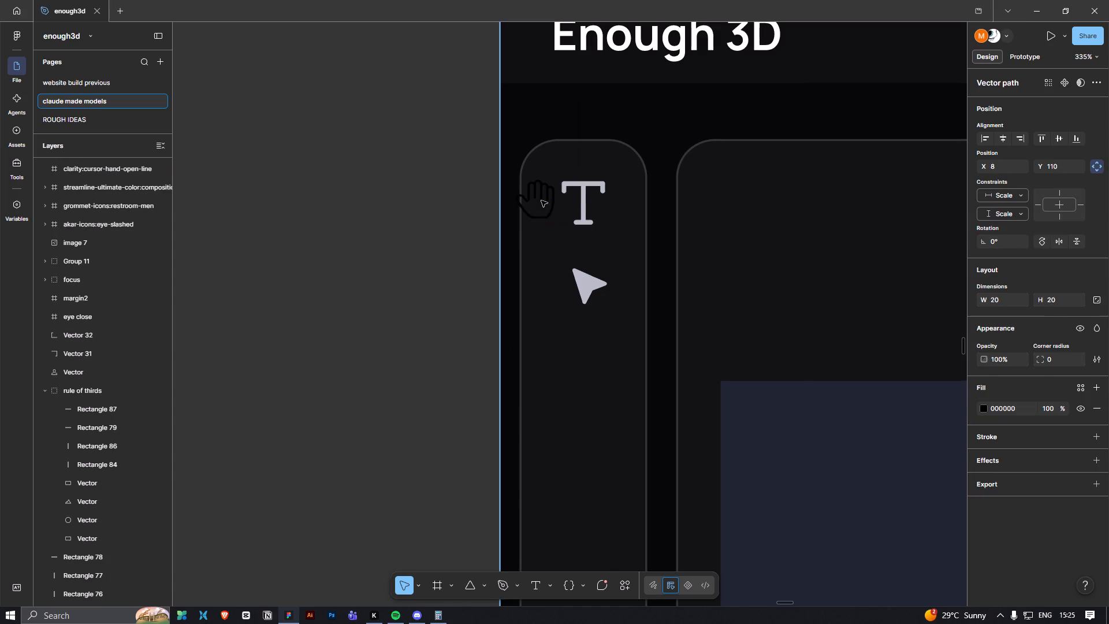
pyautogui.moveTo(541, 200); pyautogui.dragTo(547, 209)
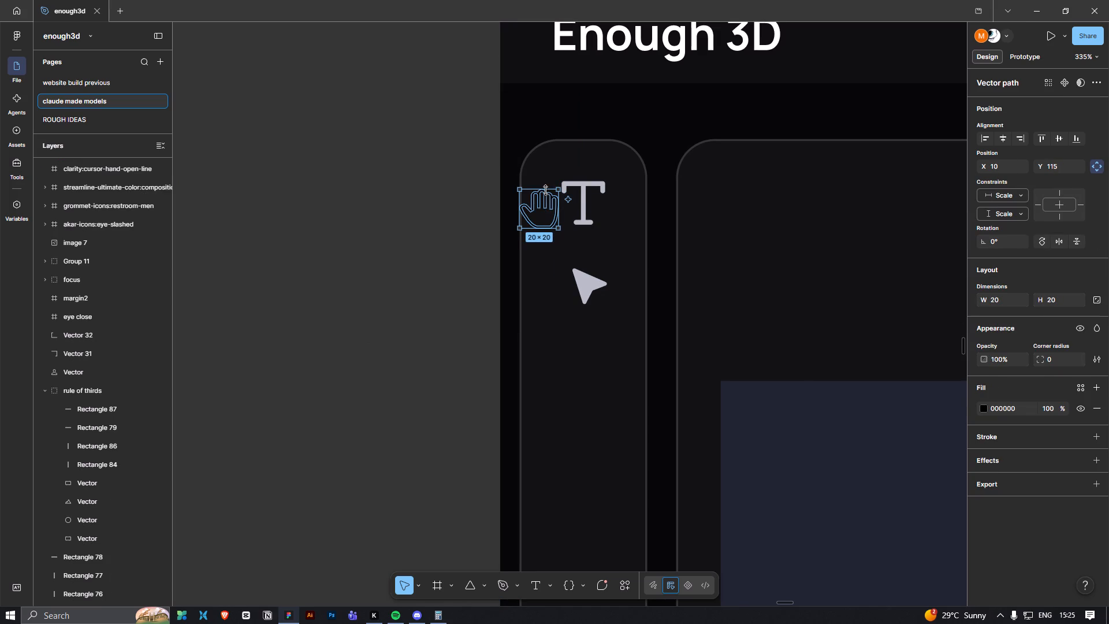
# Adjust the hand icon's upper and lower edges against the T icon, giving it a height of 23.
pyautogui.moveTo(546, 190); pyautogui.dragTo(548, 177)
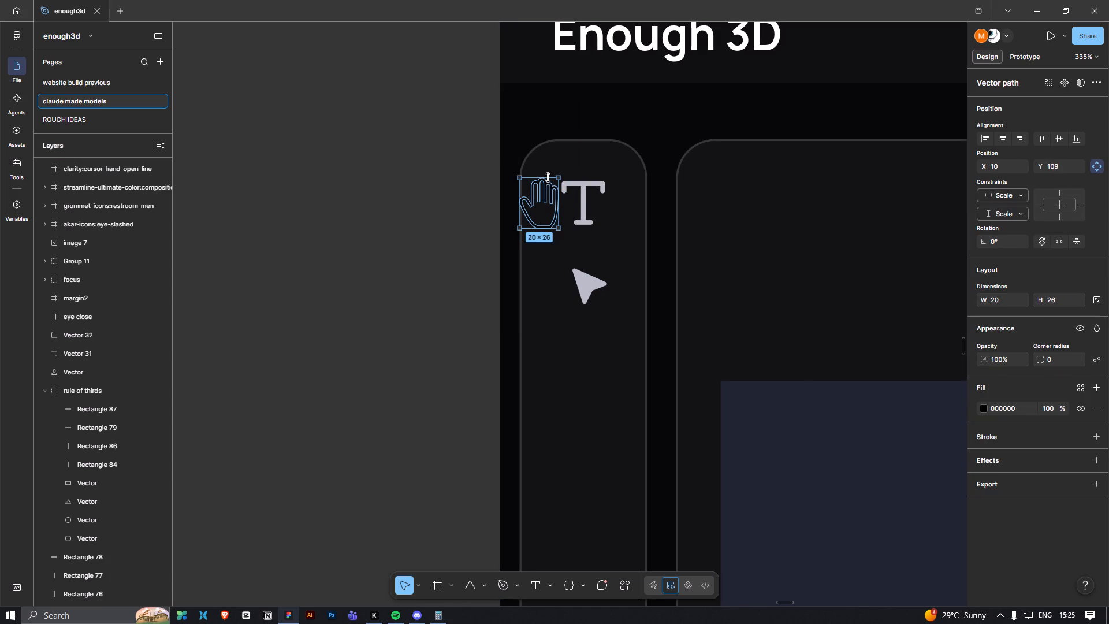
pyautogui.moveTo(548, 177); pyautogui.dragTo(548, 180)
pyautogui.keyDown('ctrl'); pyautogui.scroll(1, 562, 222); pyautogui.keyUp('ctrl')
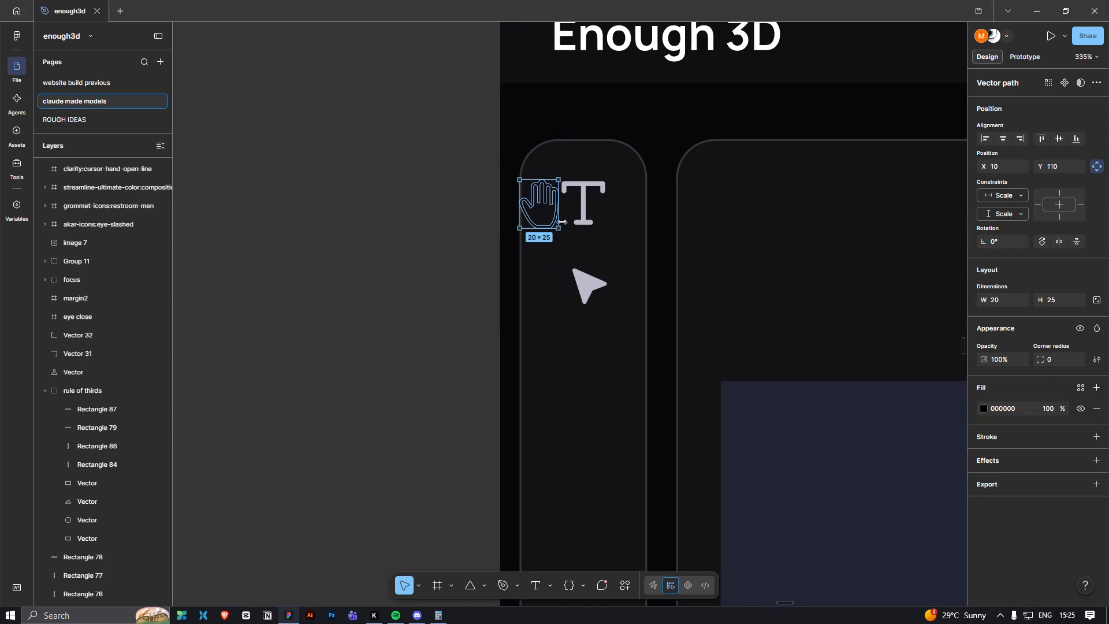
pyautogui.keyDown('ctrl'); pyautogui.scroll(8, 562, 222); pyautogui.keyUp('ctrl')
pyautogui.moveTo(540, 241); pyautogui.dragTo(542, 226)
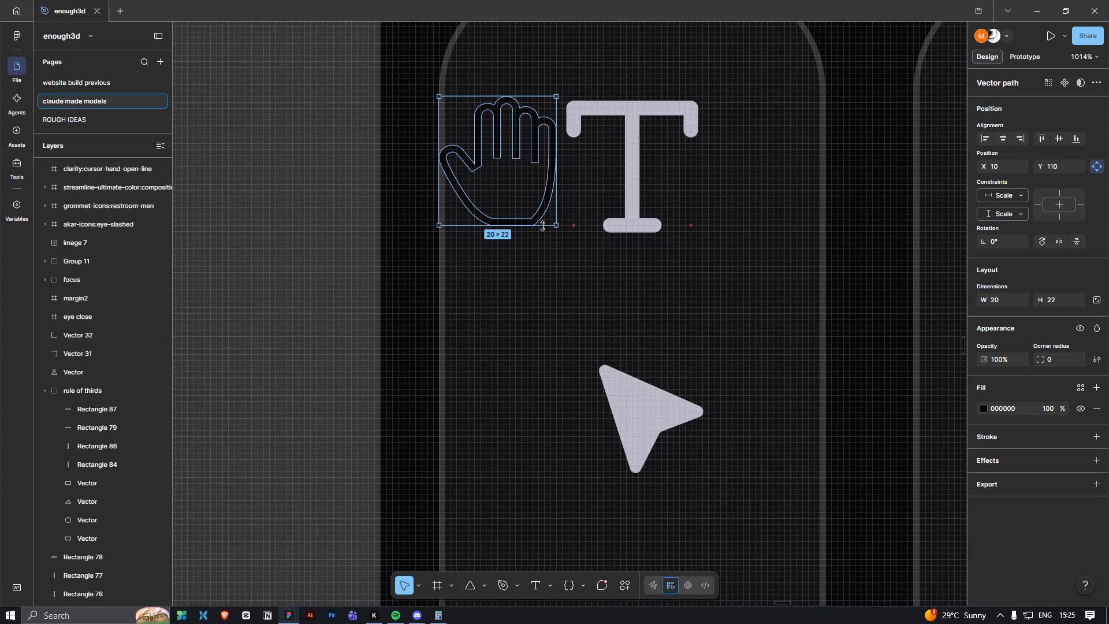
pyautogui.moveTo(542, 226); pyautogui.dragTo(542, 232)
# Place the hand icon over the T icon for comparison and widen it to 22.
pyautogui.moveTo(509, 151); pyautogui.dragTo(651, 154)
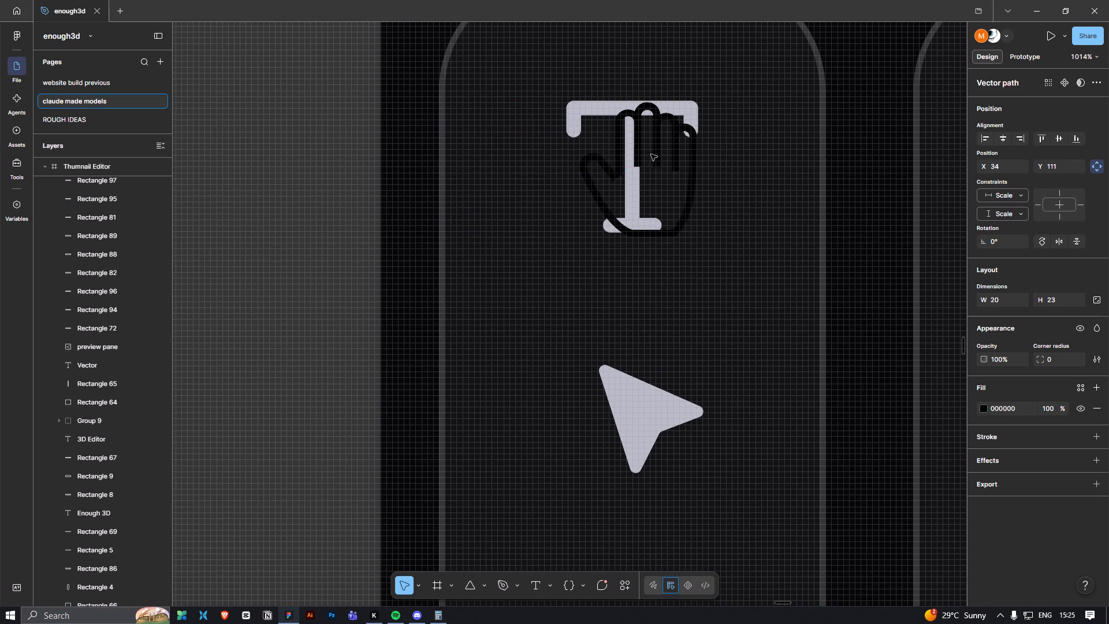
pyautogui.moveTo(651, 154); pyautogui.dragTo(636, 152)
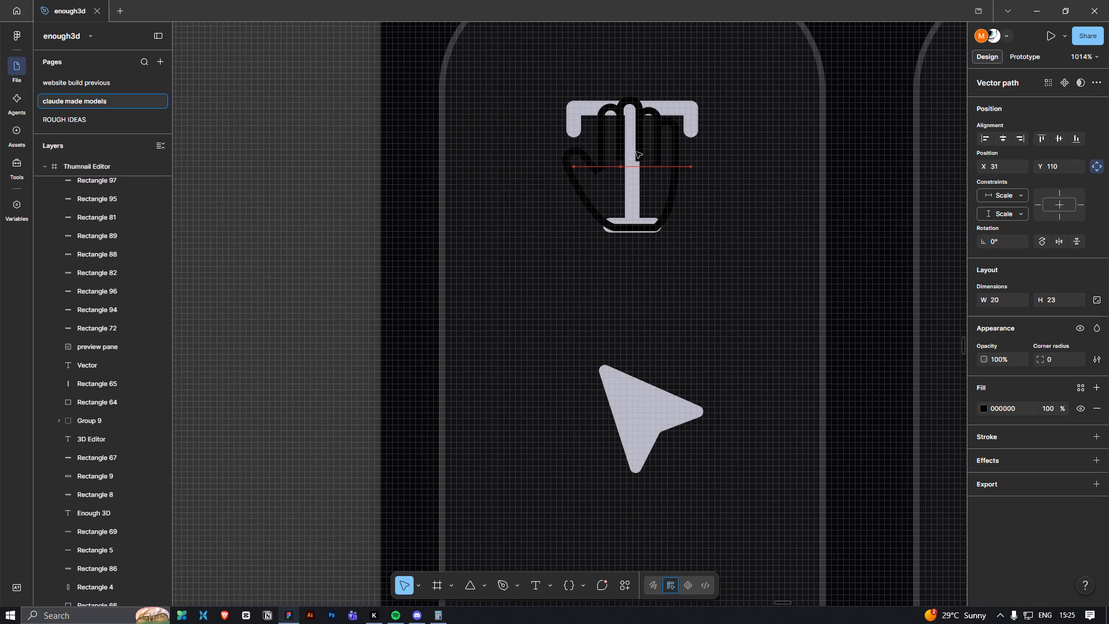
pyautogui.moveTo(636, 152); pyautogui.dragTo(643, 152)
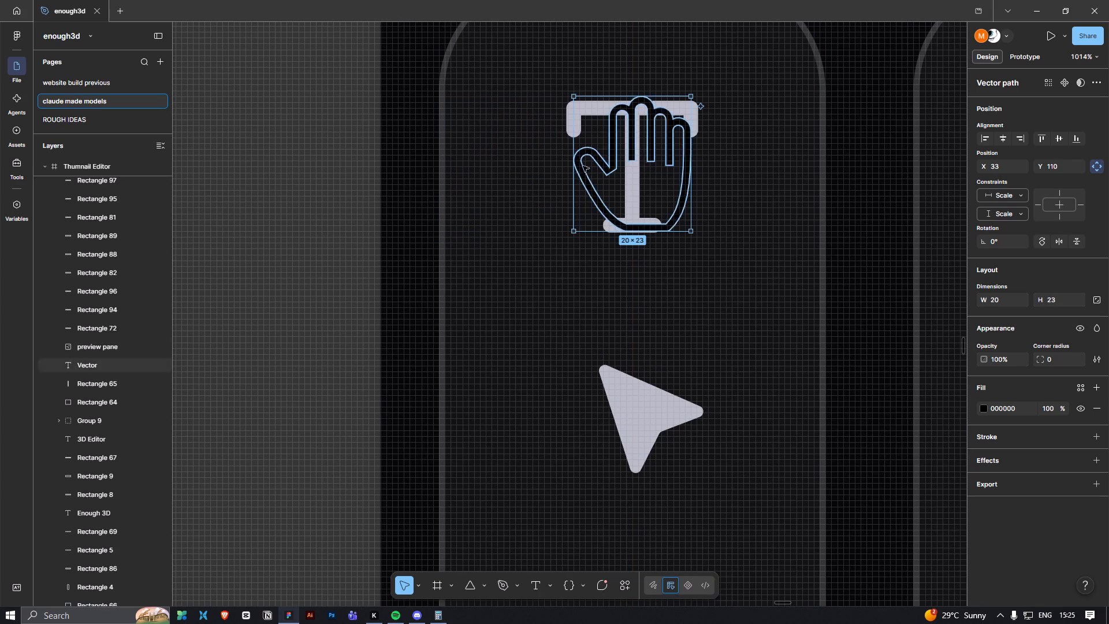
pyautogui.keyDown('alt'); pyautogui.moveTo(575, 164); pyautogui.dragTo(569, 172); pyautogui.keyUp('alt')
# Move the hand icon down the toolbar to just below the cursor arrow icon.
pyautogui.moveTo(642, 184); pyautogui.dragTo(635, 413)
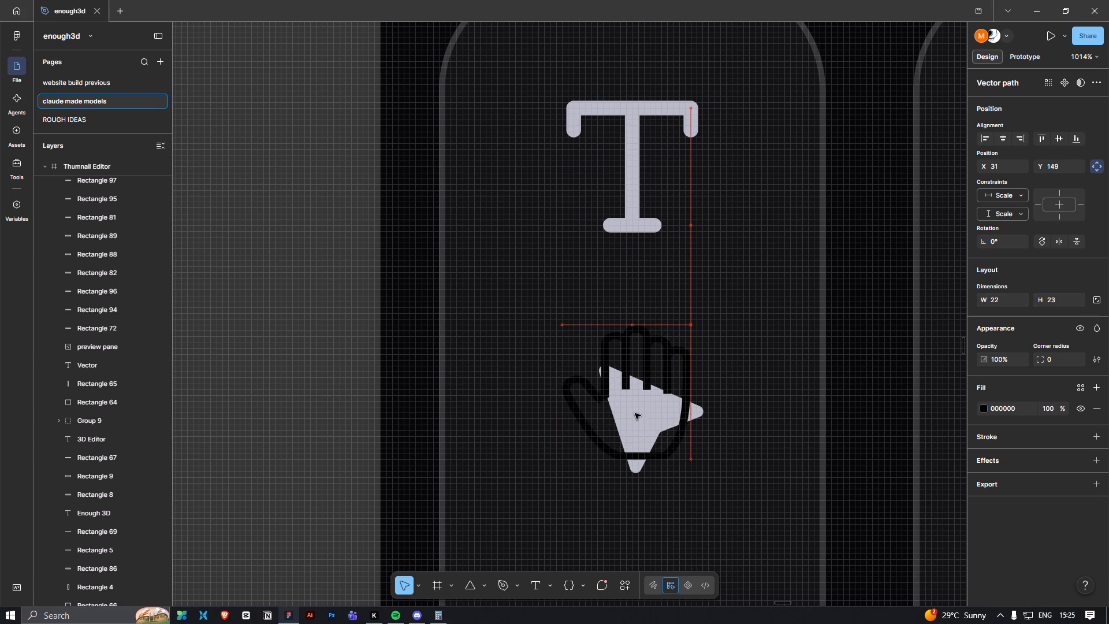
pyautogui.moveTo(635, 413); pyautogui.dragTo(623, 553)
# Set the cursor arrow icon's rotation to 0°.
pyautogui.click(630, 411)
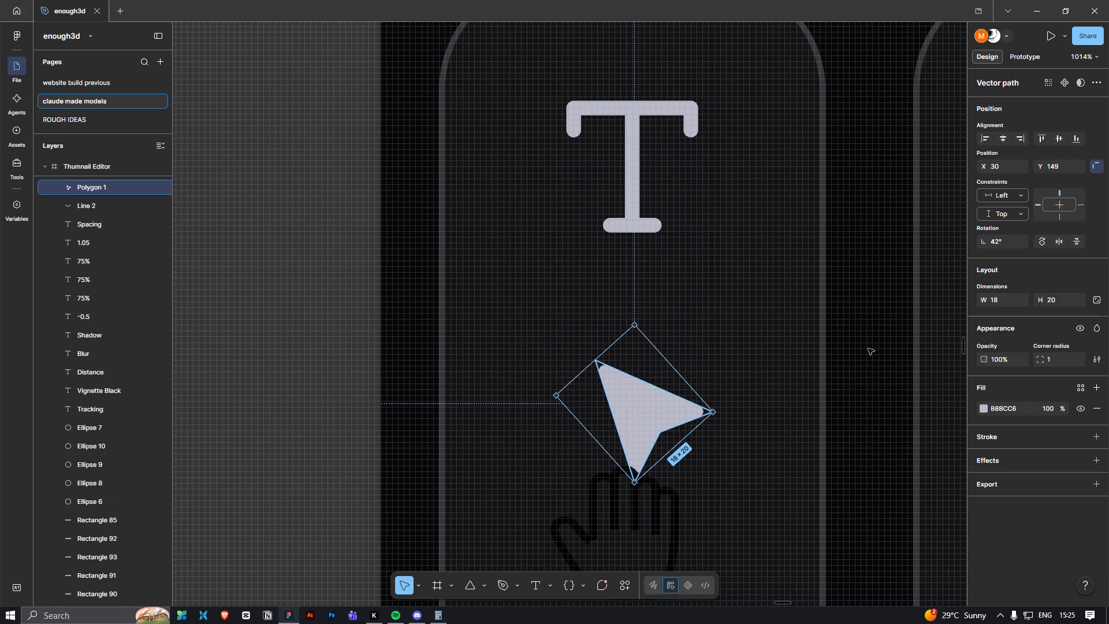
pyautogui.click(1008, 243)
pyautogui.press('0')
pyautogui.press('Return')
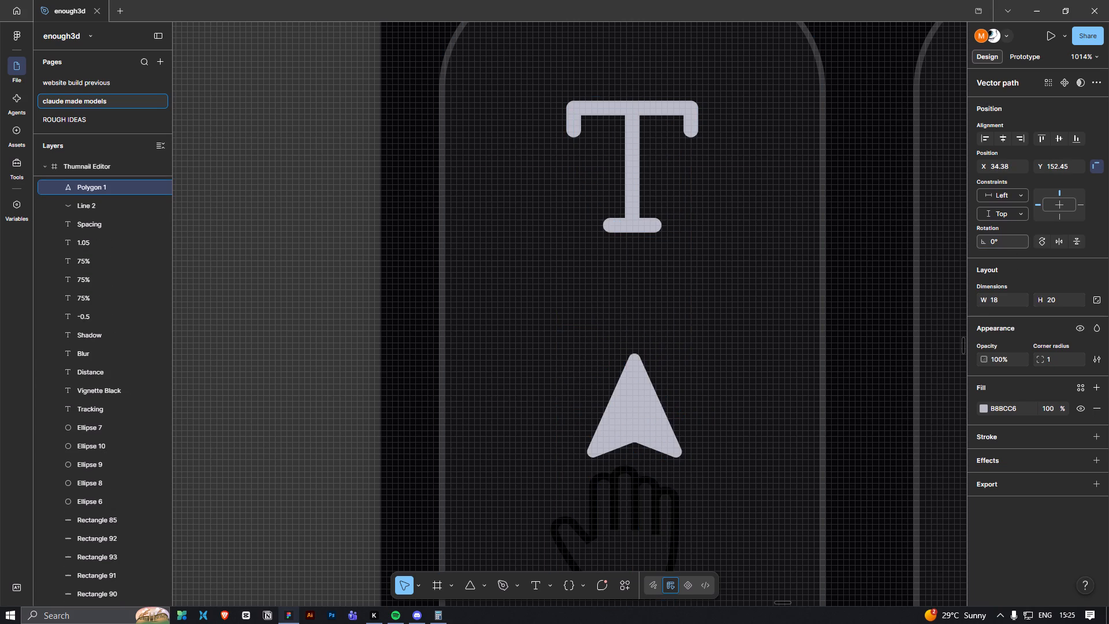
# Move the cursor arrow icon up over the T icon, centred on it at X 34, Y 112.
pyautogui.moveTo(645, 426); pyautogui.dragTo(645, 180)
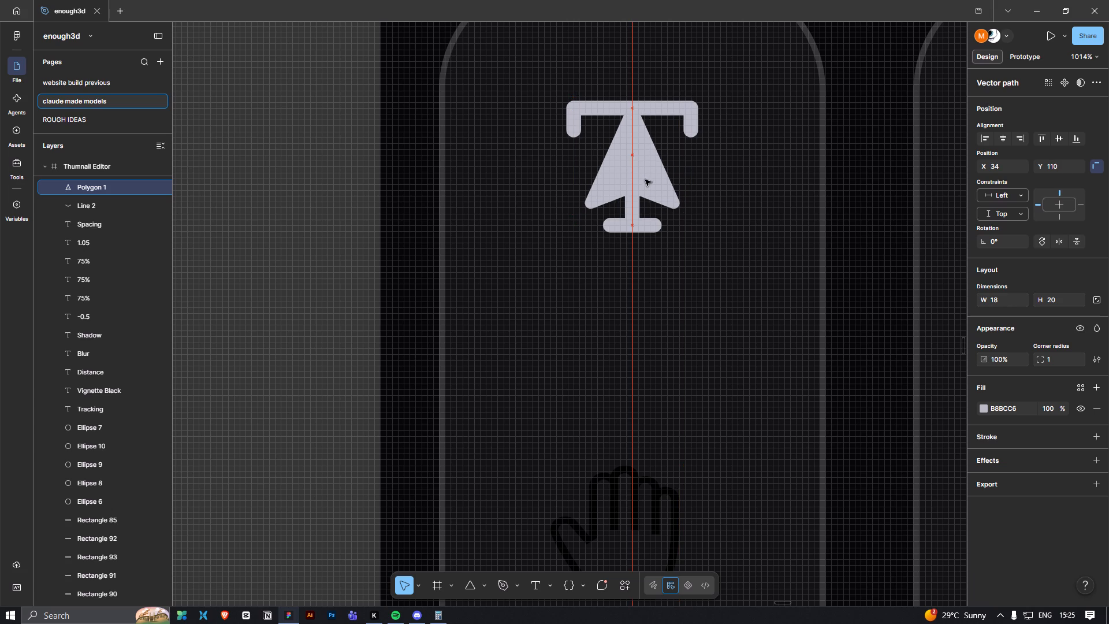
pyautogui.moveTo(645, 180); pyautogui.dragTo(645, 188)
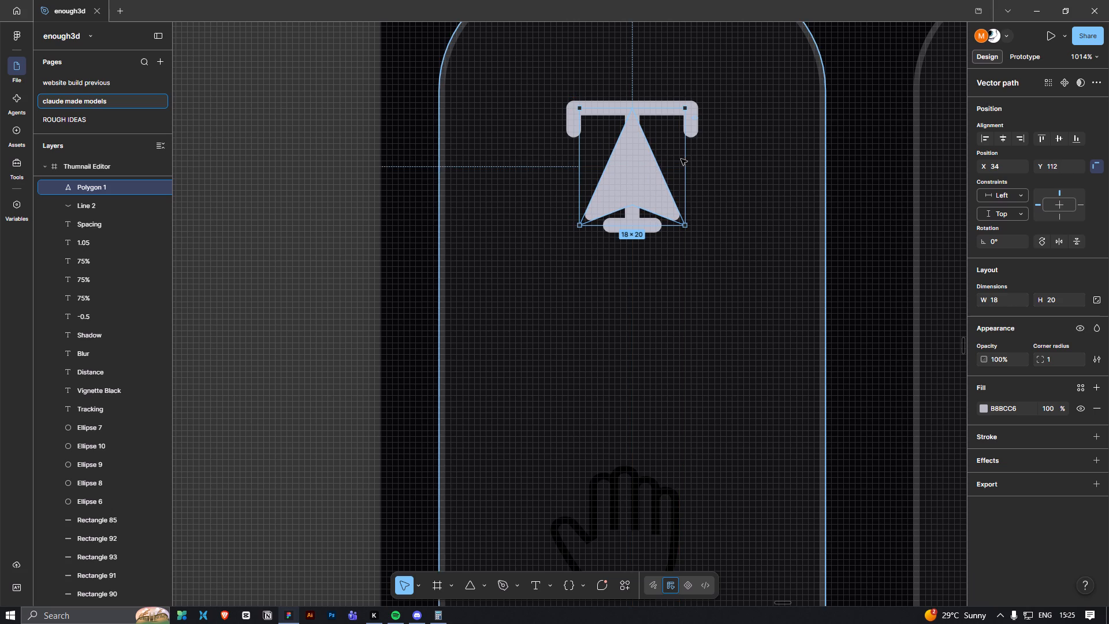
# Enlarge the cursor arrow icon to 22 × 22 while it overlaps the T icon, matching the T's outer size.
pyautogui.moveTo(688, 159); pyautogui.dragTo(702, 165)
pyautogui.hotkey('ctrl', 'z')
pyautogui.keyDown('alt'); pyautogui.moveTo(682, 170); pyautogui.dragTo(695, 172); pyautogui.keyUp('alt')
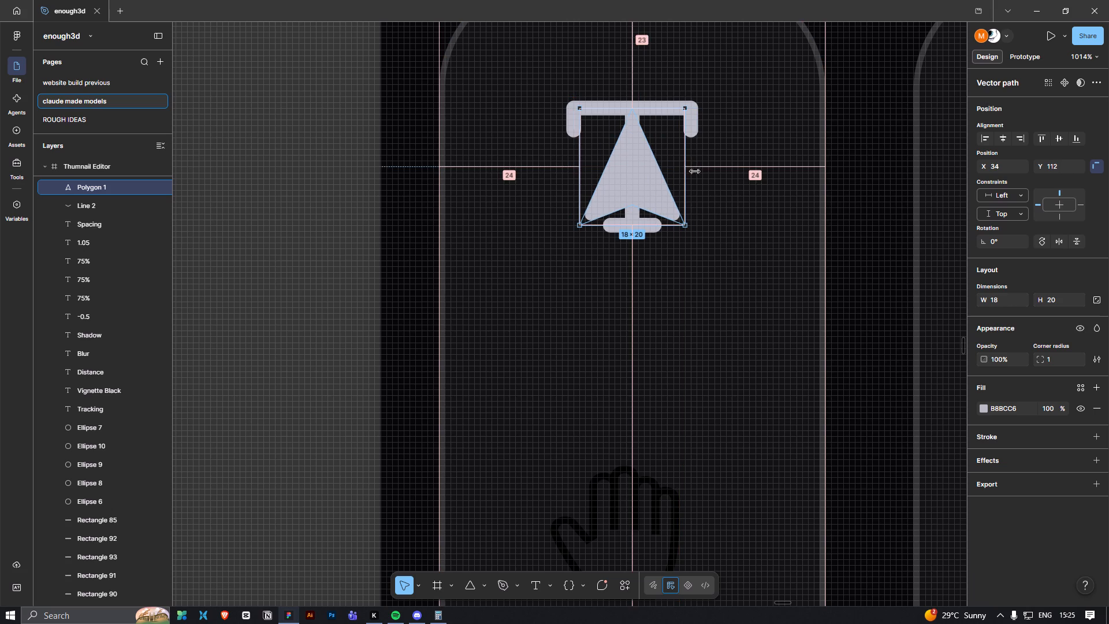
pyautogui.keyDown('alt'); pyautogui.moveTo(695, 172); pyautogui.dragTo(701, 188); pyautogui.keyUp('alt')
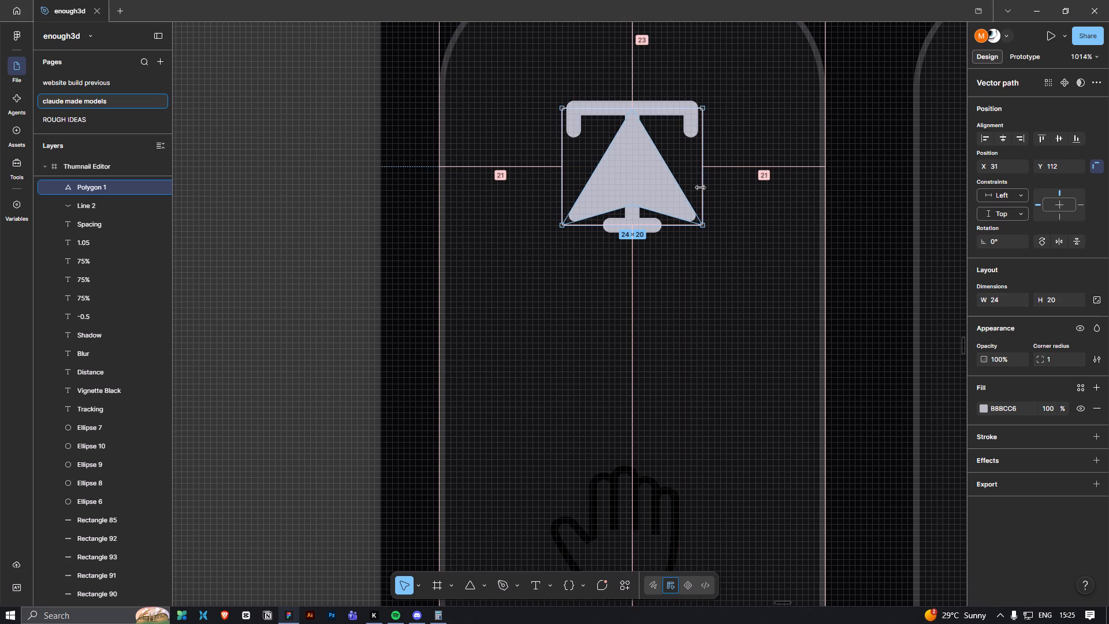
pyautogui.keyDown('alt'); pyautogui.moveTo(701, 188); pyautogui.dragTo(697, 190); pyautogui.keyUp('alt')
pyautogui.keyDown('alt'); pyautogui.moveTo(645, 109); pyautogui.dragTo(645, 103); pyautogui.keyUp('alt')
# Move the cursor arrow icon back down below the T icon, centred under it at X 32, Y 153.
pyautogui.moveTo(617, 180); pyautogui.dragTo(615, 435)
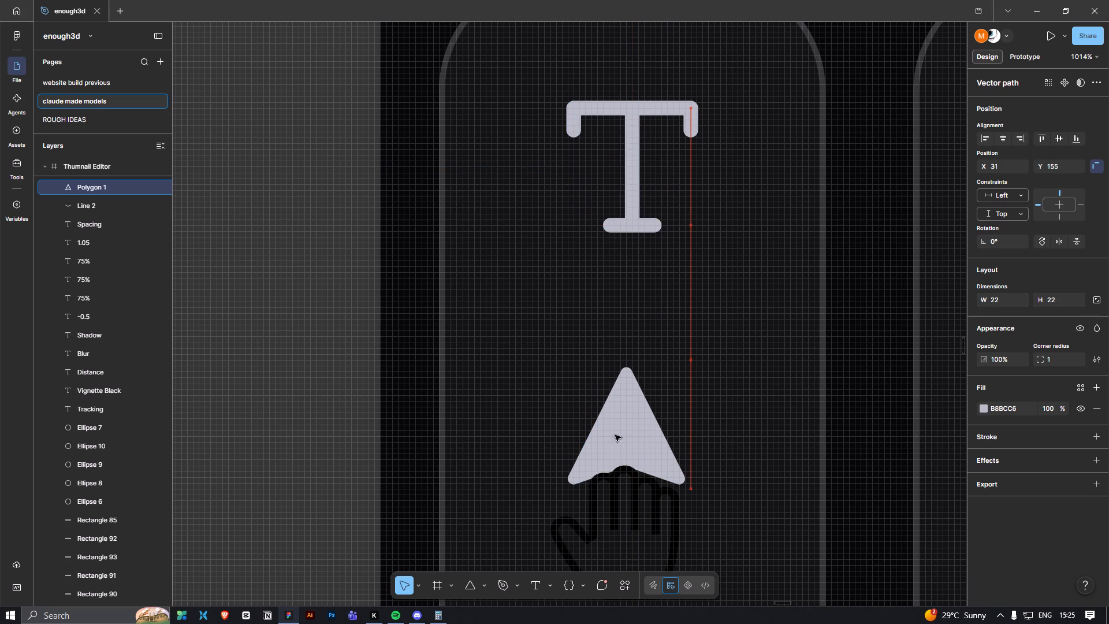
pyautogui.moveTo(615, 435); pyautogui.dragTo(616, 426)
# Set the cursor arrow icon's rotation to 45°.
pyautogui.click(999, 246)
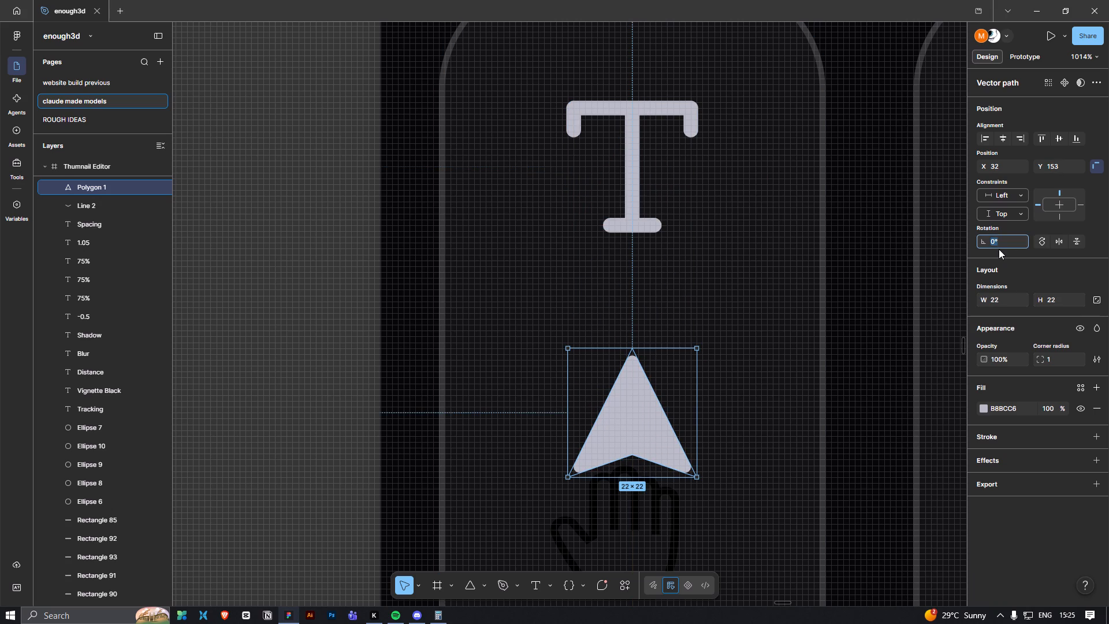
pyautogui.write('45')
pyautogui.press('Return')
# Move the hand icon up beside the cursor arrow icon, to X 61, Y 155.
pyautogui.press('space')
pyautogui.click(682, 514)
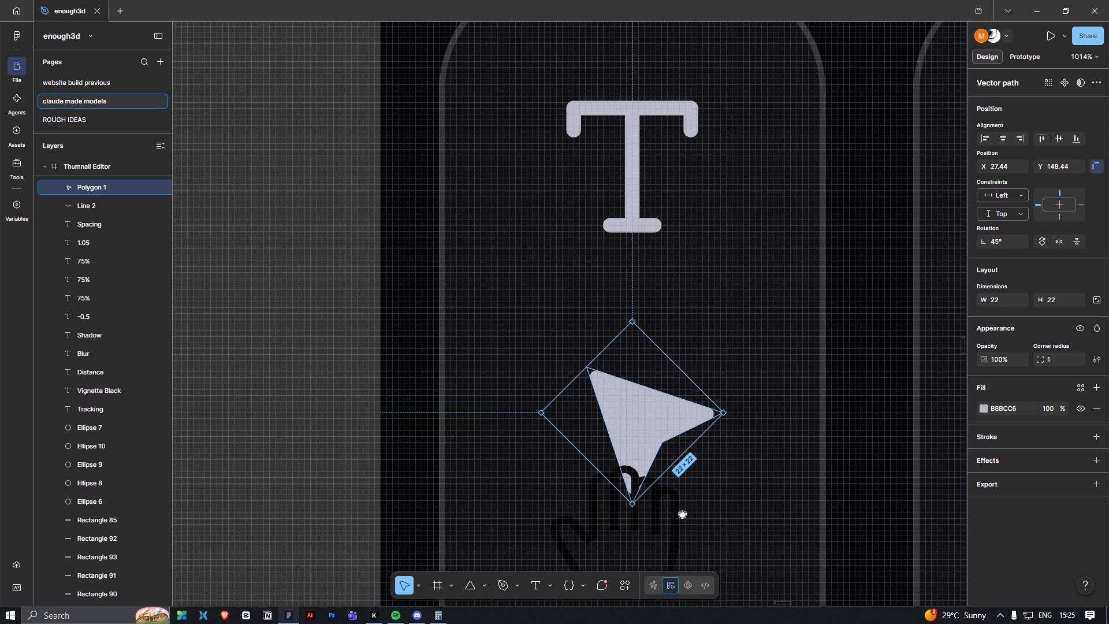
pyautogui.click(668, 517)
pyautogui.click(673, 508)
pyautogui.moveTo(620, 521); pyautogui.dragTo(809, 406)
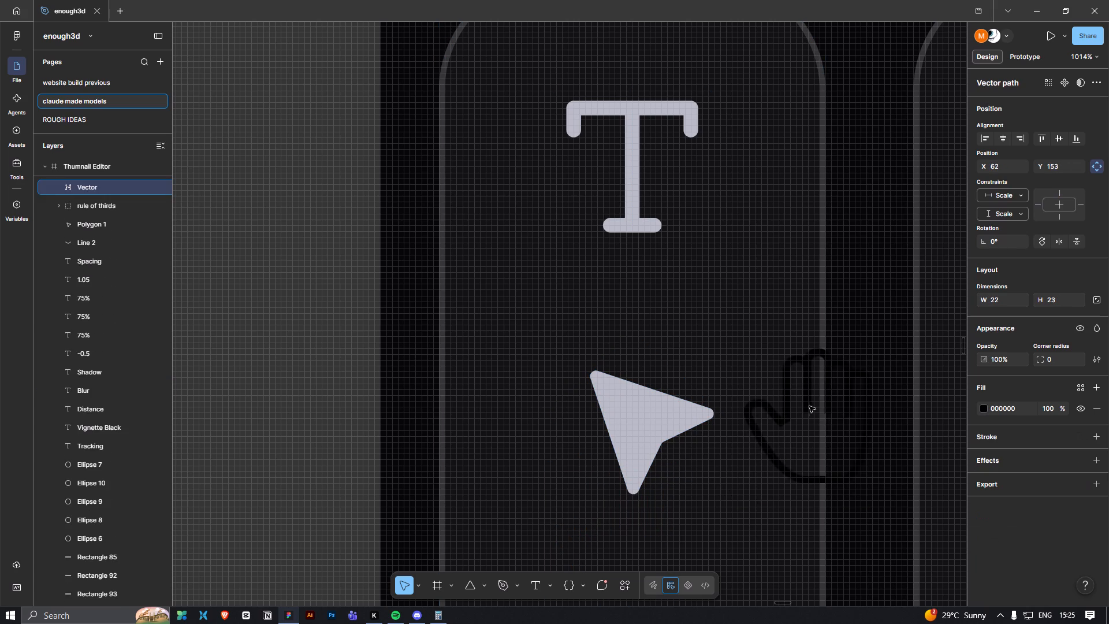
pyautogui.moveTo(809, 406); pyautogui.dragTo(806, 414)
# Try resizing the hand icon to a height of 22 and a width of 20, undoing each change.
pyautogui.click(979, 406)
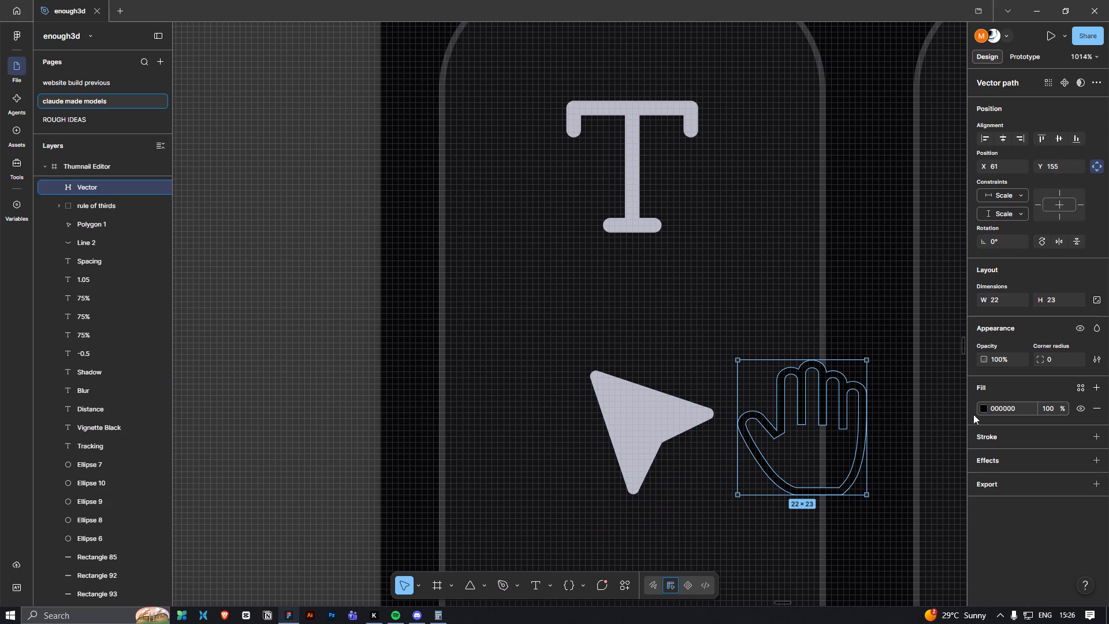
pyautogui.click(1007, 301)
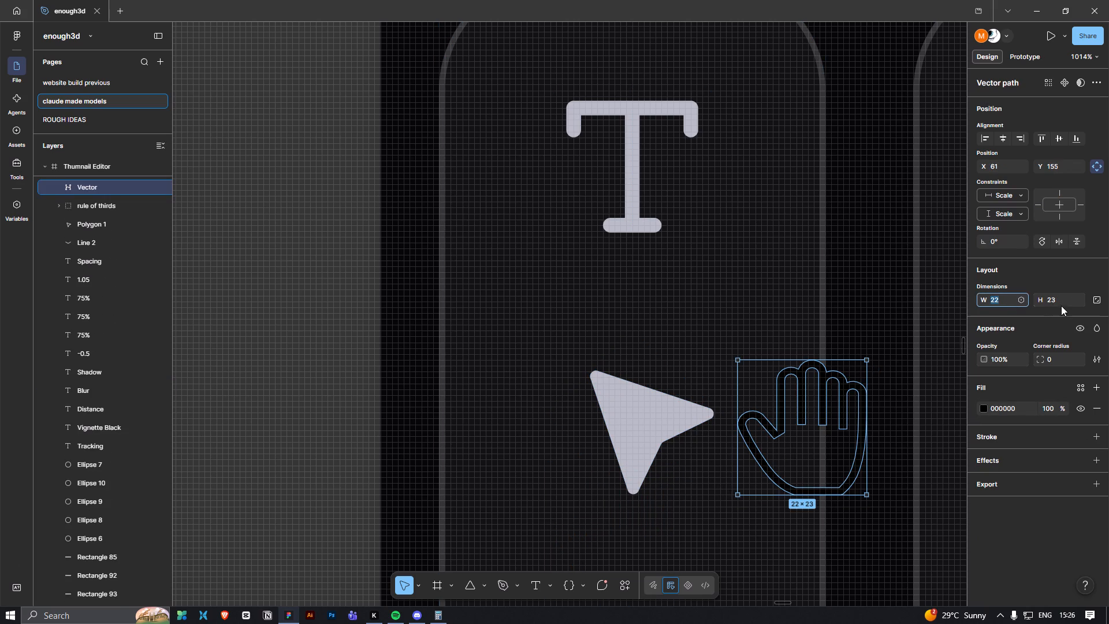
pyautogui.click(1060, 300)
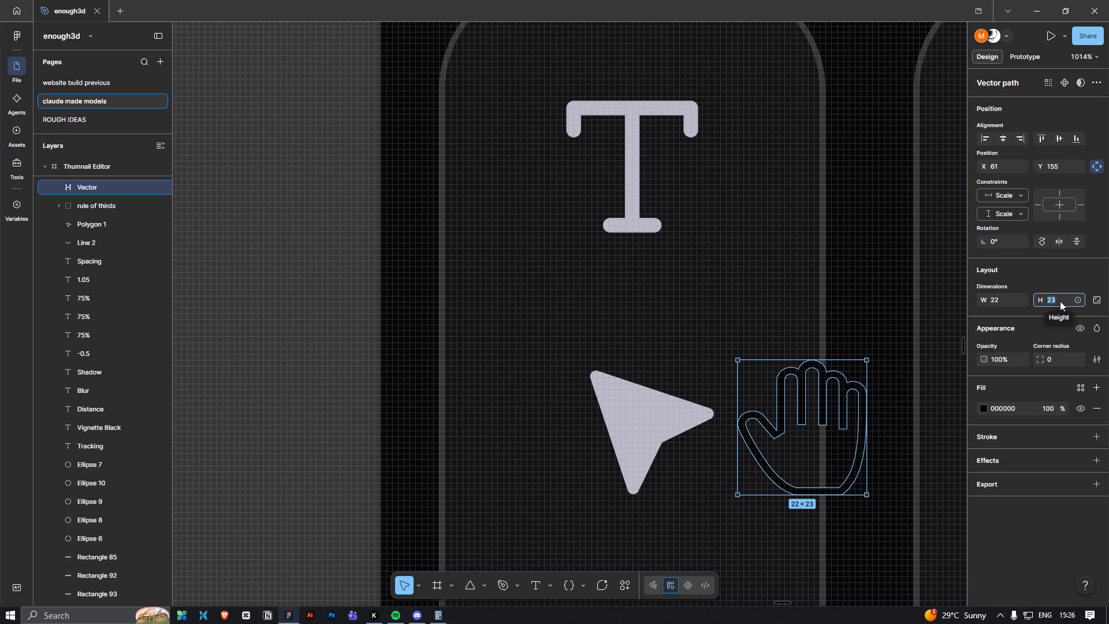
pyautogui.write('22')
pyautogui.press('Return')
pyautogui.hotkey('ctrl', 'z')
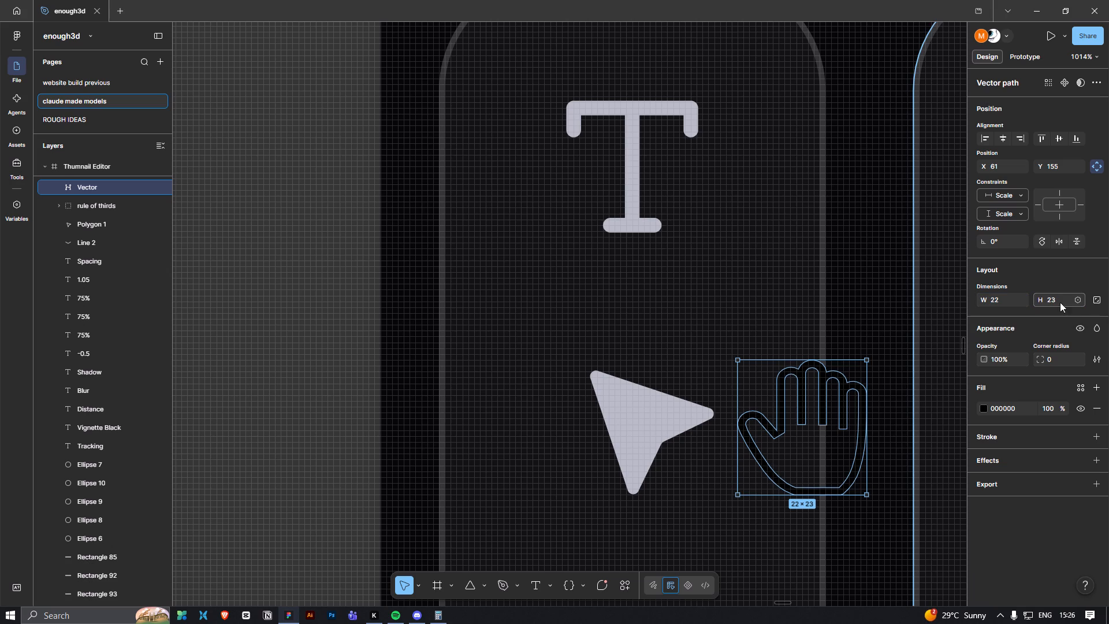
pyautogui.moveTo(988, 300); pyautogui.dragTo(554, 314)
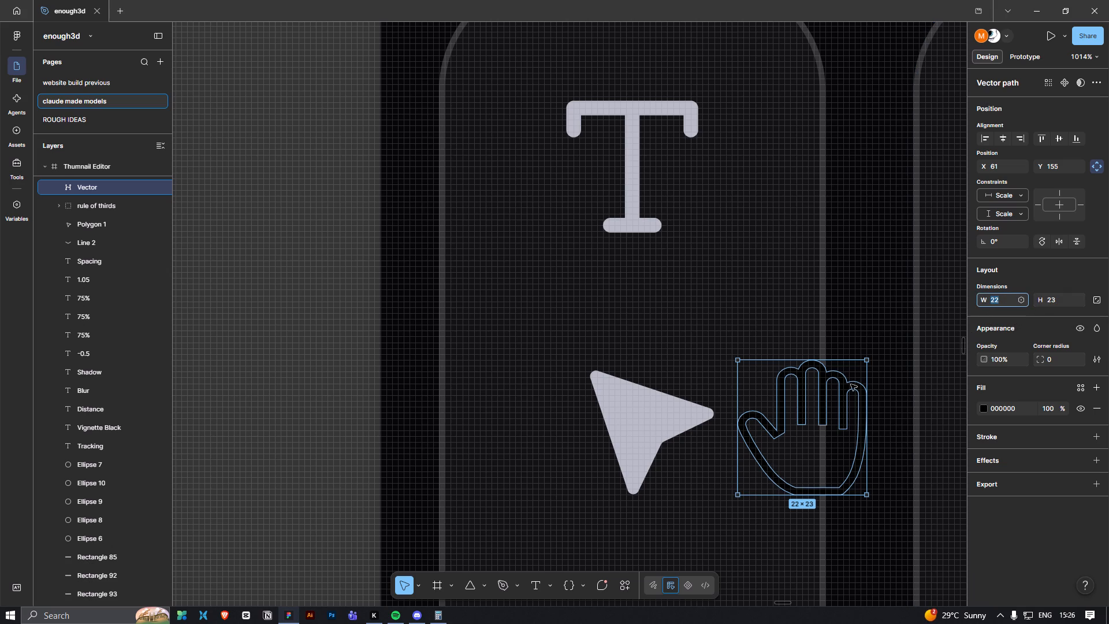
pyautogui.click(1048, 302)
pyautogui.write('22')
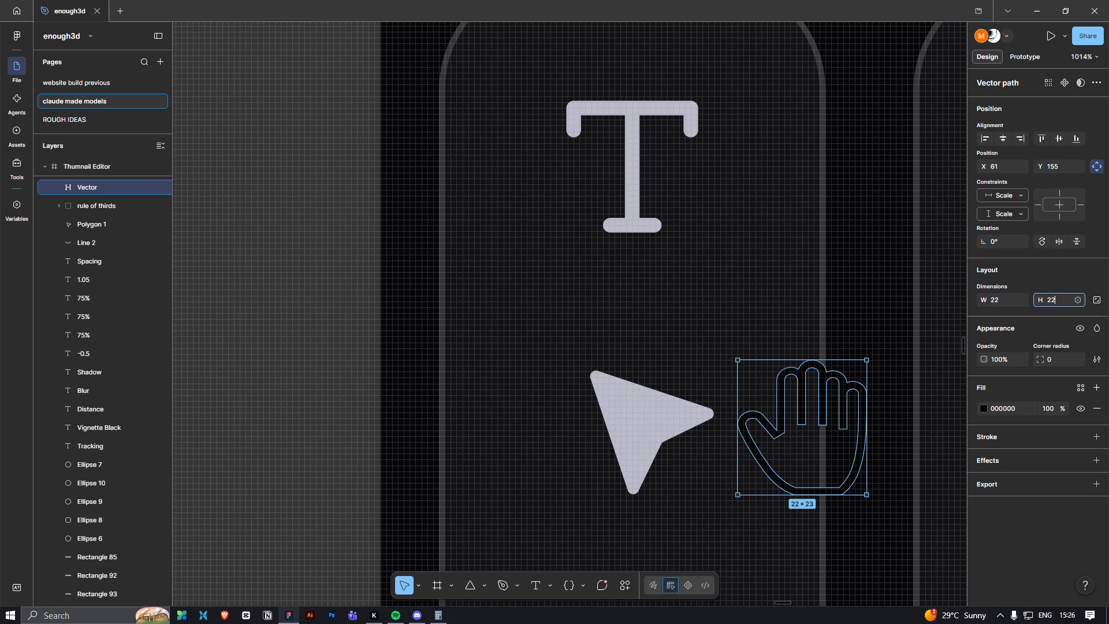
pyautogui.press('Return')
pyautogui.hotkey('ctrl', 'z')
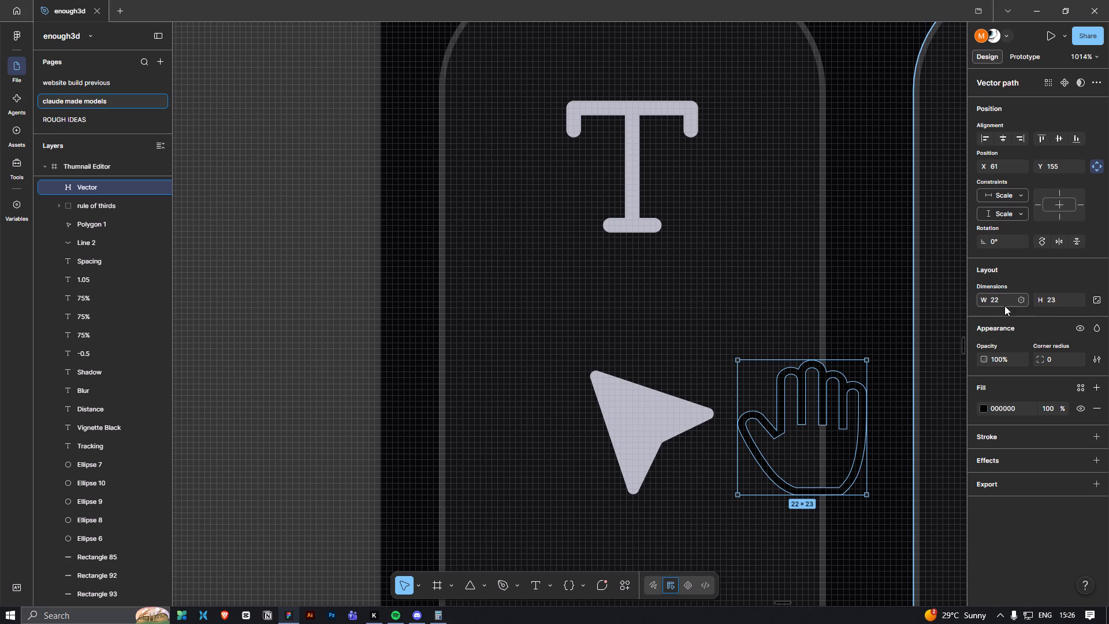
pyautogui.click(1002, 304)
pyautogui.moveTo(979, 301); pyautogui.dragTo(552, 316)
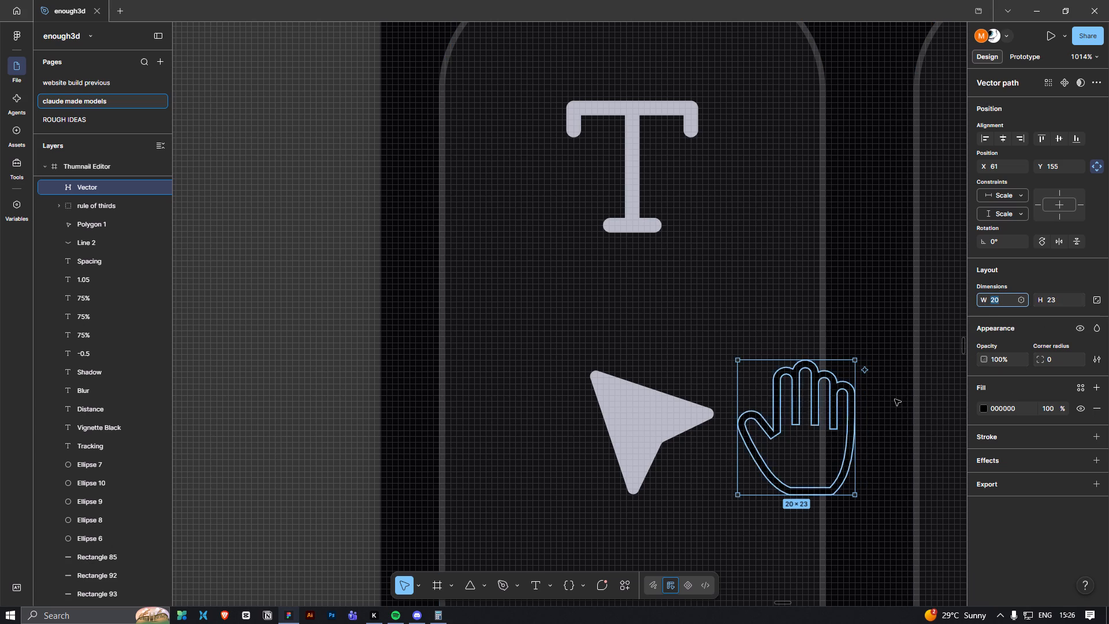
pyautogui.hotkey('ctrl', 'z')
# Recolour the hand icon's fill by sampling the light grey of the cursor arrow icon.
pyautogui.click(986, 411)
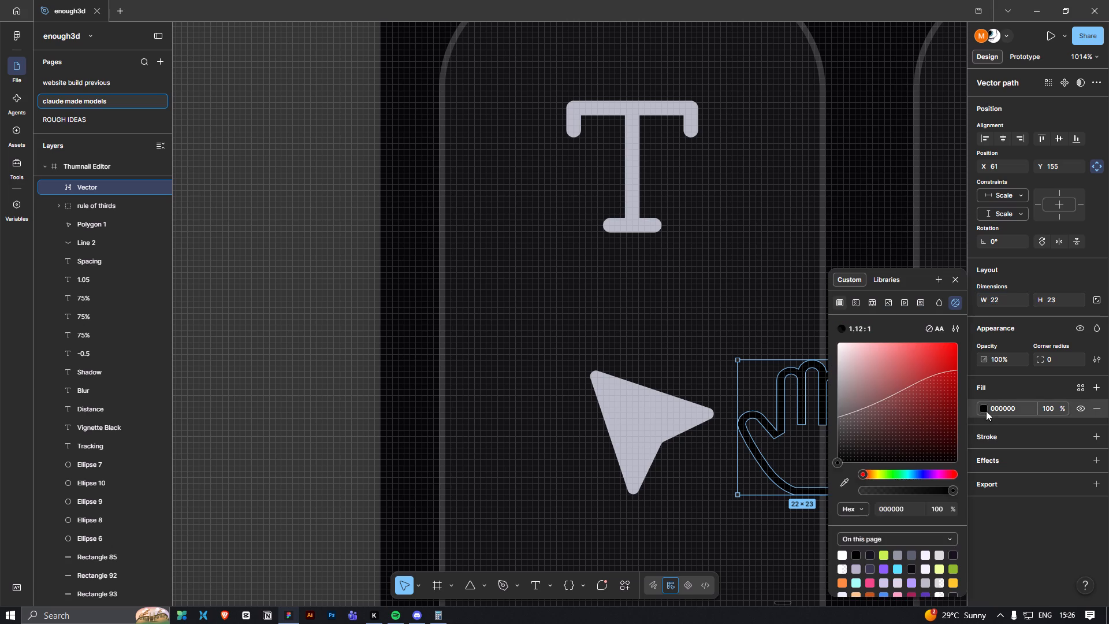
pyautogui.click(843, 481)
pyautogui.click(671, 442)
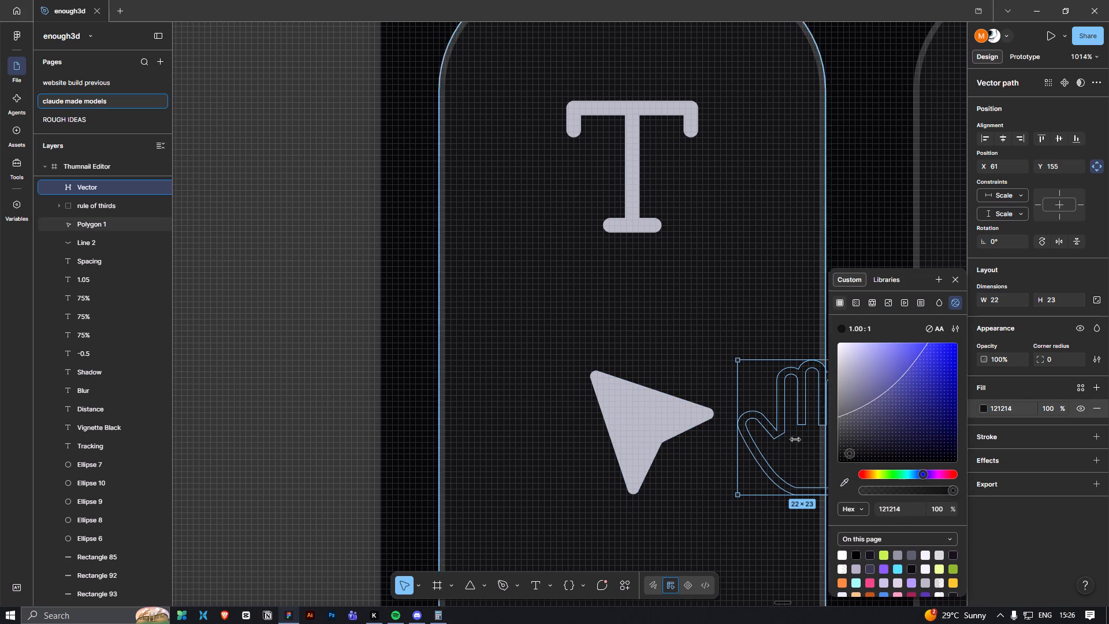
pyautogui.click(835, 484)
pyautogui.click(842, 479)
pyautogui.click(664, 428)
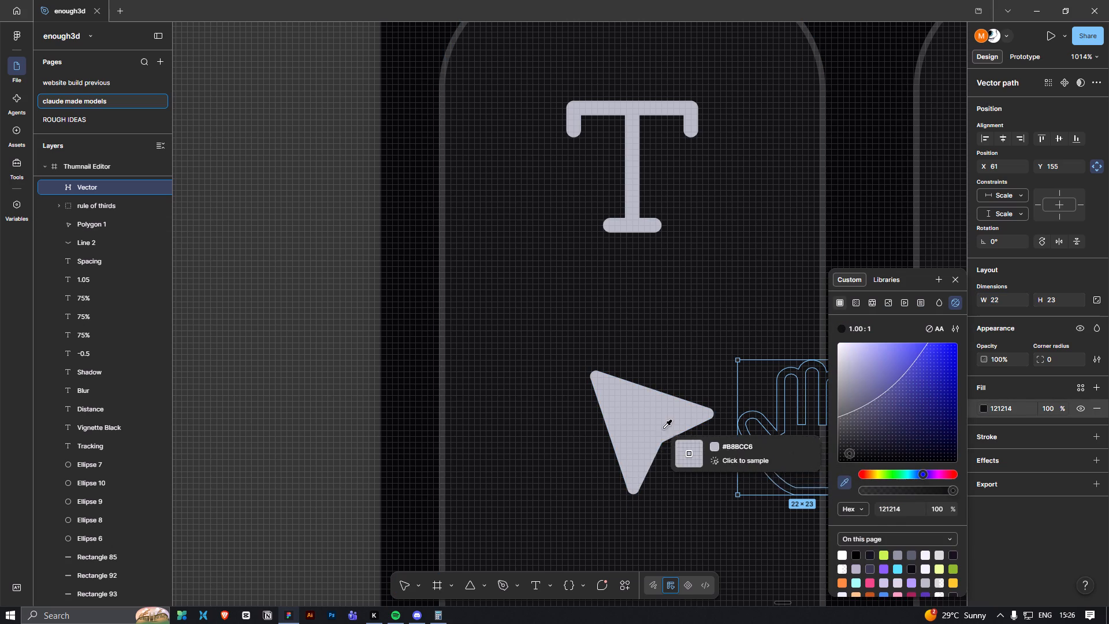
pyautogui.click(887, 243)
pyautogui.click(827, 420)
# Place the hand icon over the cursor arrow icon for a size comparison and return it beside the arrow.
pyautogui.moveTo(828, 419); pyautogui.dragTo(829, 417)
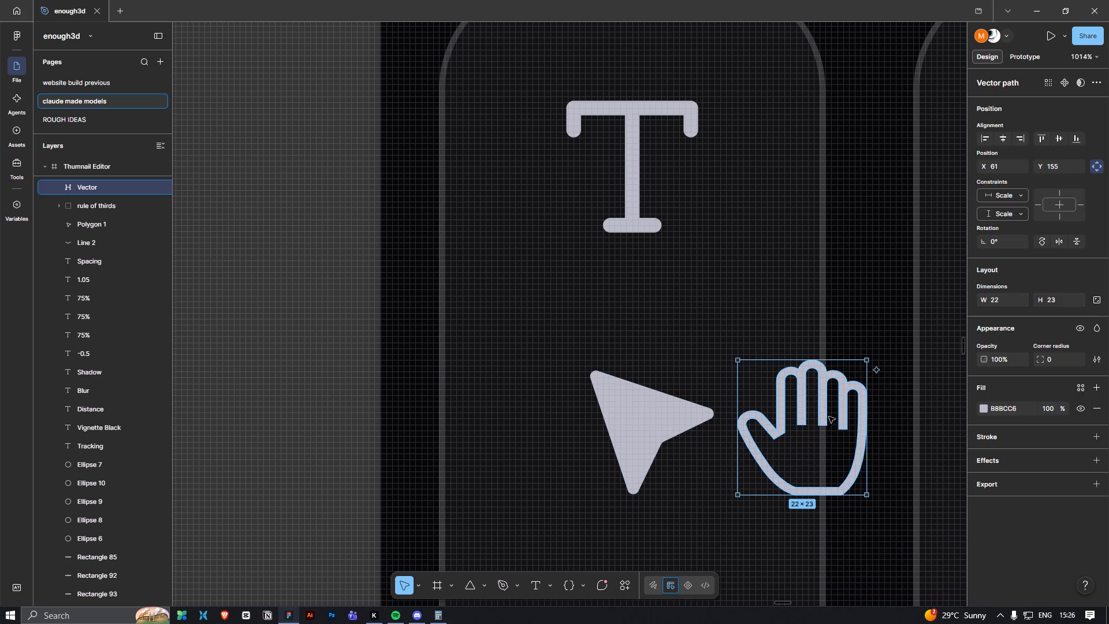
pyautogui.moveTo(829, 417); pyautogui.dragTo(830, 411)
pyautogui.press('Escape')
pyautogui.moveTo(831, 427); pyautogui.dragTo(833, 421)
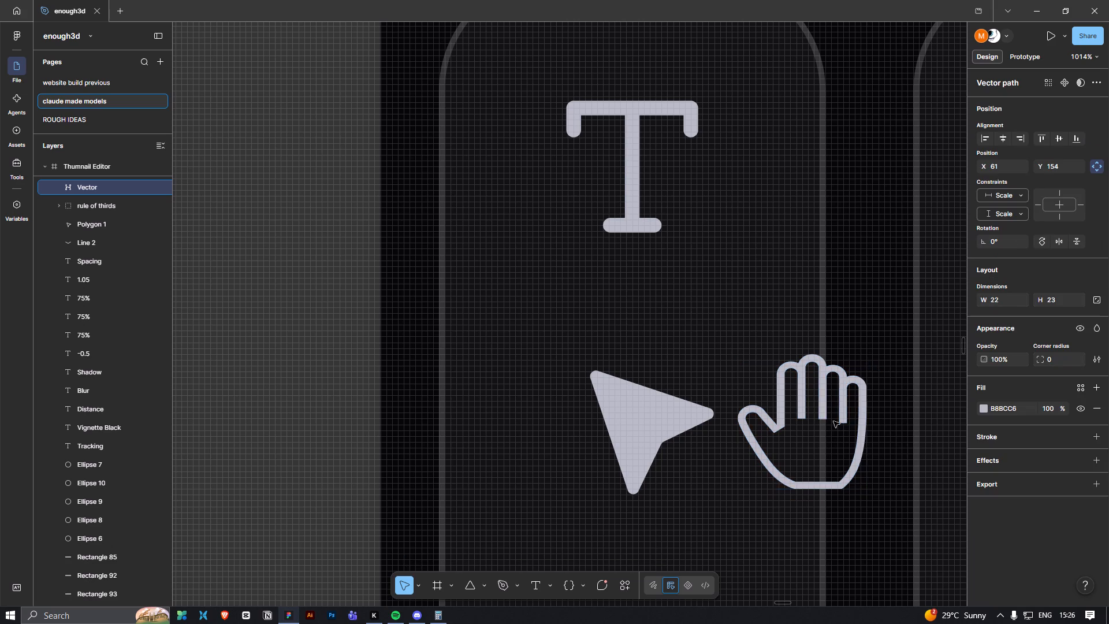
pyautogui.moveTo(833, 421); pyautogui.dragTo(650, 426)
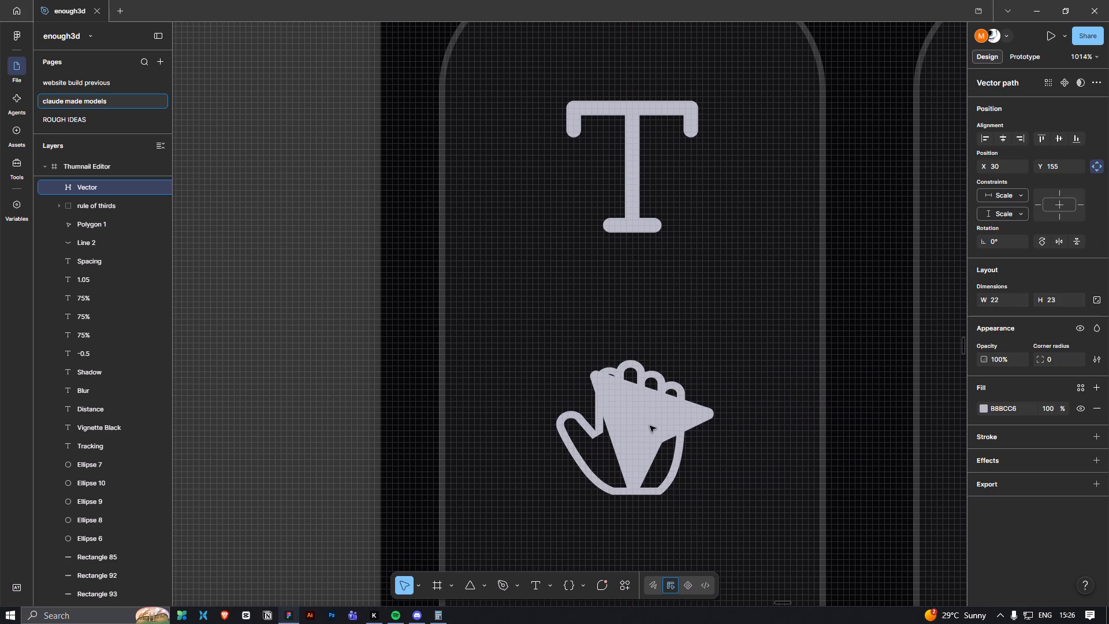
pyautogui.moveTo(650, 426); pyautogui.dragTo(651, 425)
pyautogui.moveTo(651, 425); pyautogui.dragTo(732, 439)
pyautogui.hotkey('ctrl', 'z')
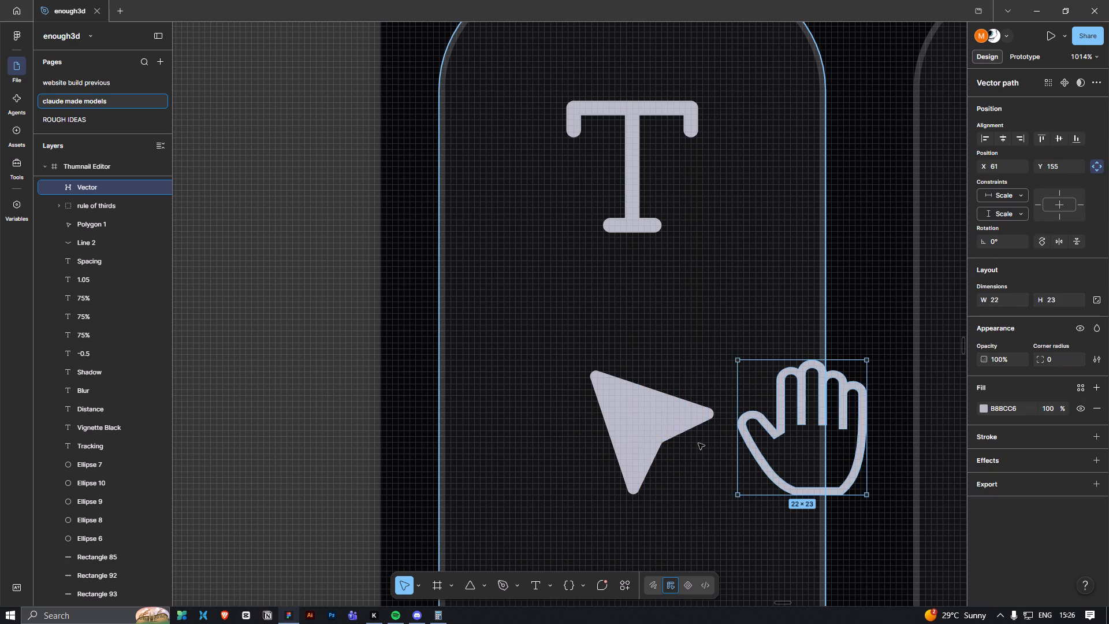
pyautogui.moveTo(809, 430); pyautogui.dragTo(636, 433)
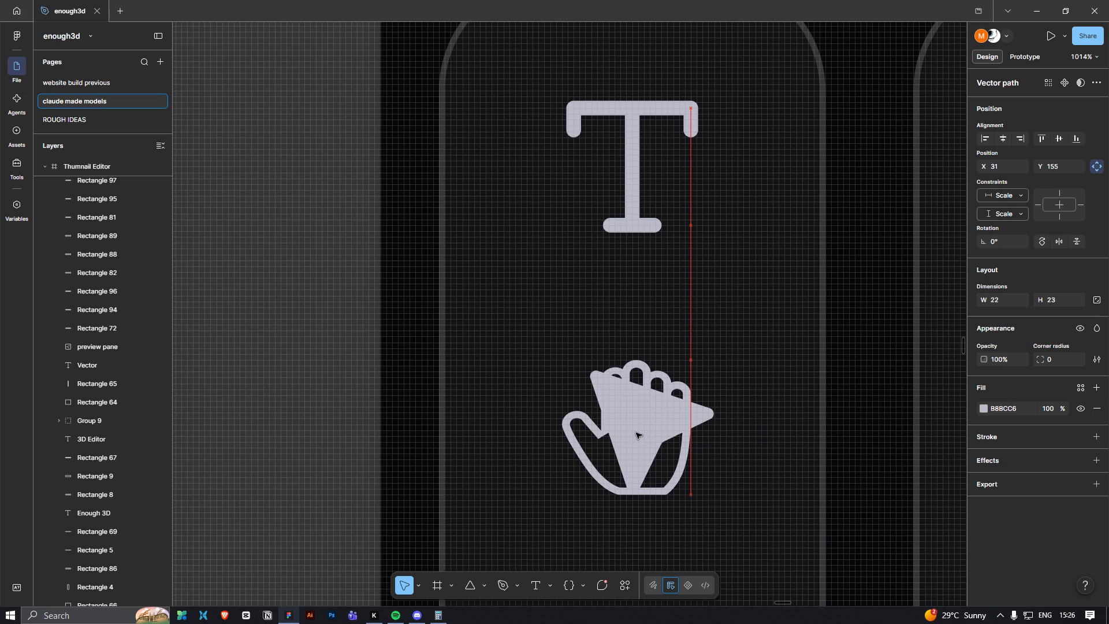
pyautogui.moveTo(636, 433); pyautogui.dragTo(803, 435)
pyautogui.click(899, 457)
# Examine how the T, cursor arrow and hand icons compare in size within the toolbar.
pyautogui.keyDown('ctrl'); pyautogui.scroll(-3, 890, 478); pyautogui.keyUp('ctrl')
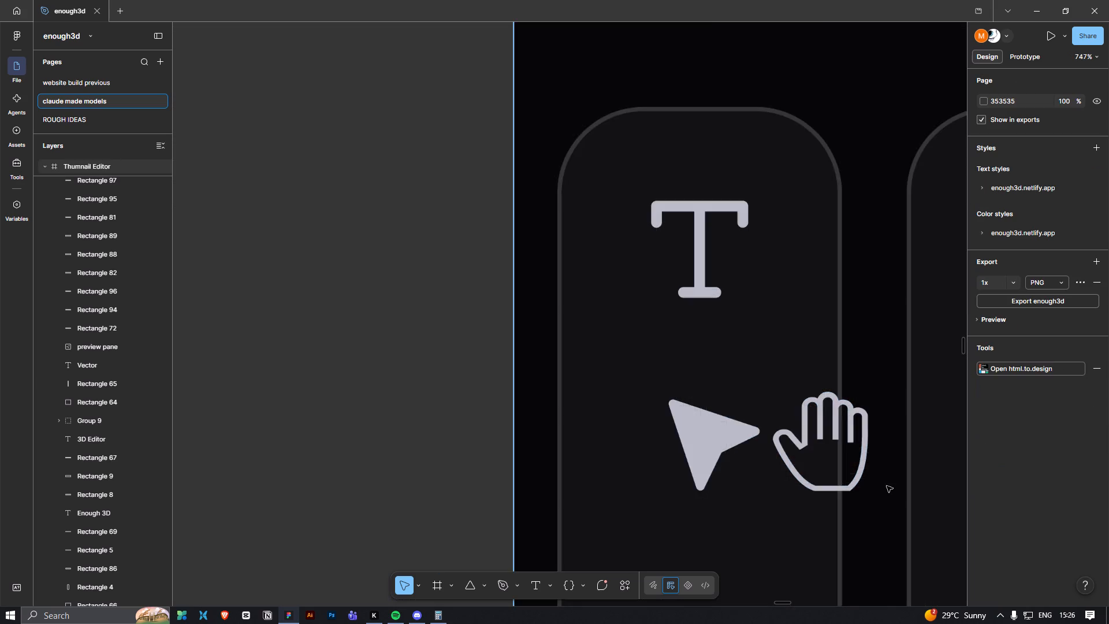
pyautogui.keyDown('ctrl'); pyautogui.scroll(-7, 887, 486); pyautogui.keyUp('ctrl')
pyautogui.press('space')
pyautogui.moveTo(659, 514); pyautogui.dragTo(444, 469)
pyautogui.keyDown('ctrl'); pyautogui.scroll(-8, 440, 469); pyautogui.keyUp('ctrl')
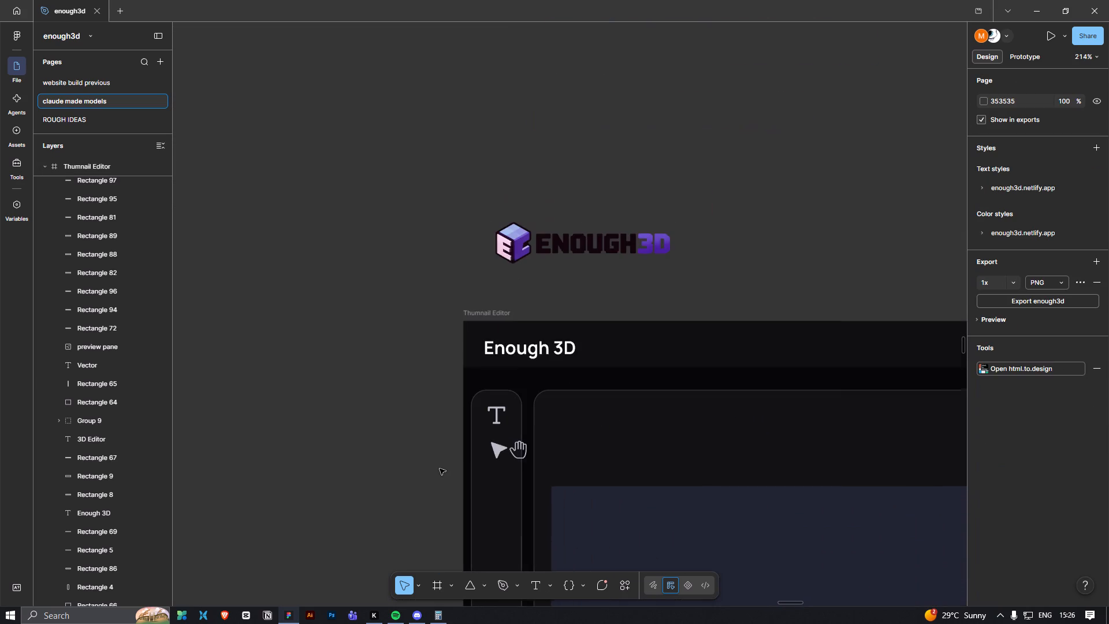
pyautogui.keyDown('ctrl'); pyautogui.scroll(14, 440, 466); pyautogui.keyUp('ctrl')
pyautogui.press('space')
pyautogui.moveTo(675, 488); pyautogui.dragTo(369, 291)
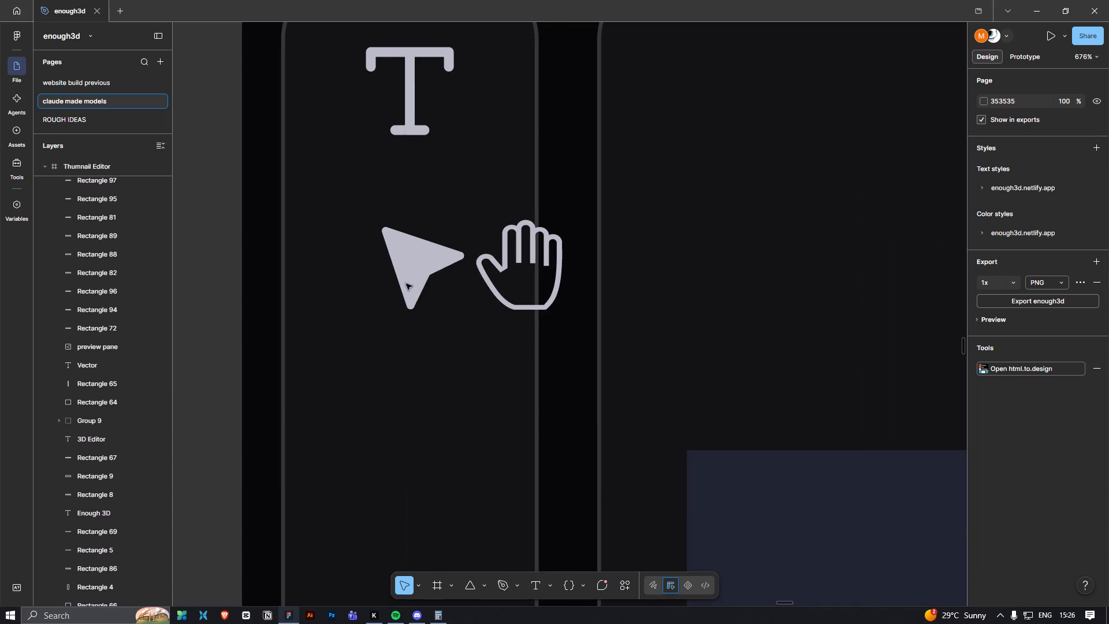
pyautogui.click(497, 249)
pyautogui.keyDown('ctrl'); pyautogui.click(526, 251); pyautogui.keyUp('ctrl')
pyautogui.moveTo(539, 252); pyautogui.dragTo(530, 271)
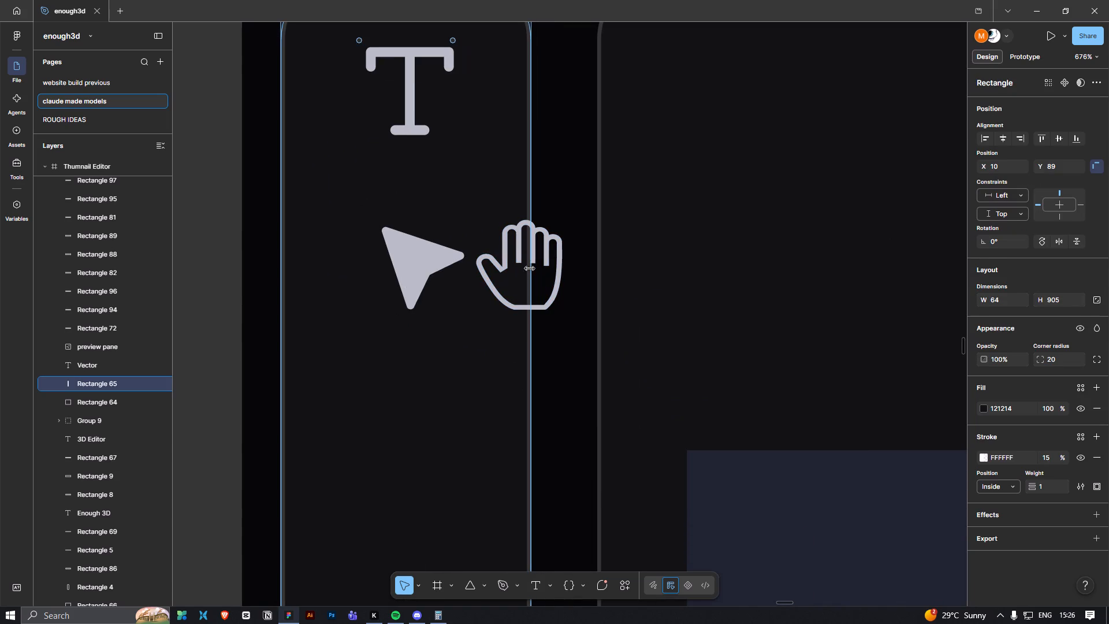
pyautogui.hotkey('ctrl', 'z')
# Move the hand icon into the toolbar below the cursor arrow icon, roughly in line with the icons above.
pyautogui.keyDown('ctrl'); pyautogui.click(553, 256); pyautogui.keyUp('ctrl')
pyautogui.keyDown('ctrl'); pyautogui.click(538, 254); pyautogui.keyUp('ctrl')
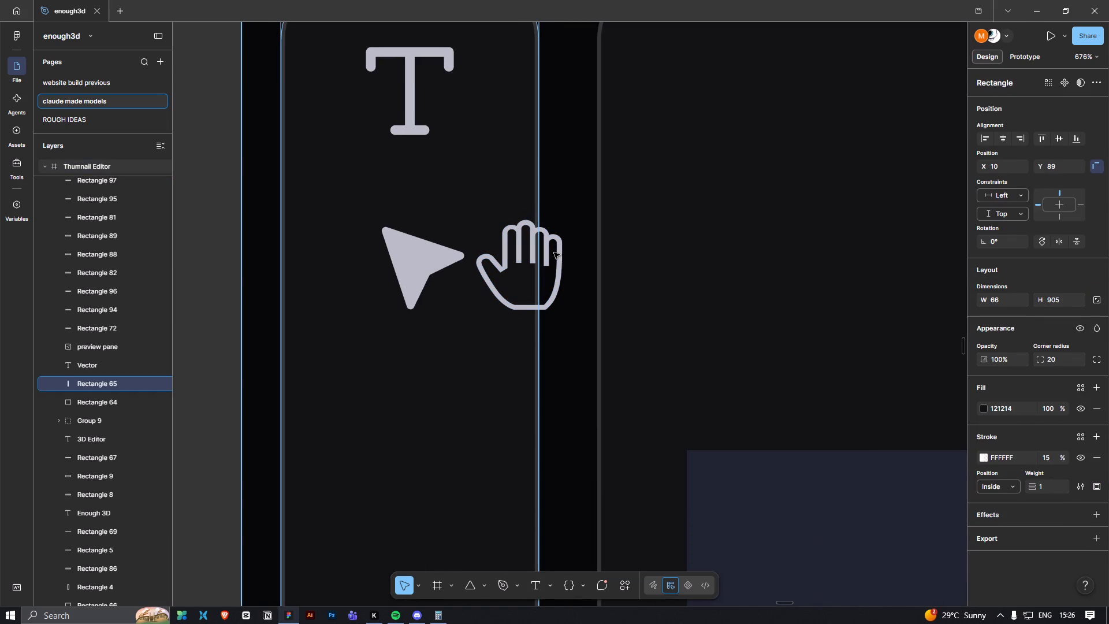
pyautogui.keyDown('ctrl'); pyautogui.click(554, 252); pyautogui.keyUp('ctrl')
pyautogui.keyDown('ctrl'); pyautogui.click(560, 249); pyautogui.keyUp('ctrl')
pyautogui.moveTo(526, 258); pyautogui.dragTo(413, 411)
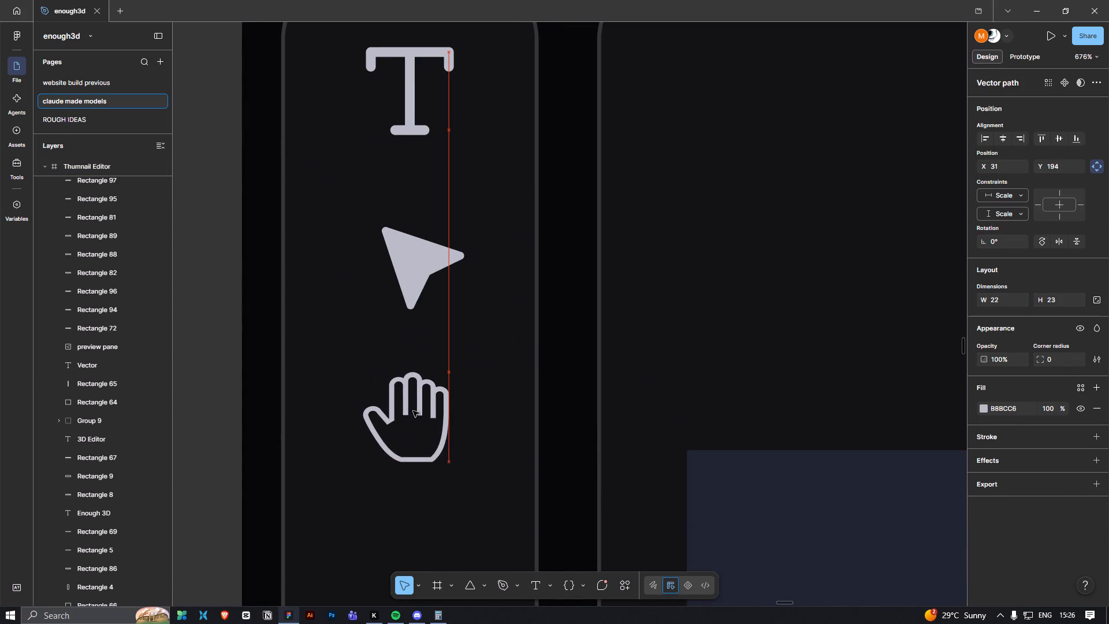
pyautogui.moveTo(413, 411); pyautogui.dragTo(411, 421)
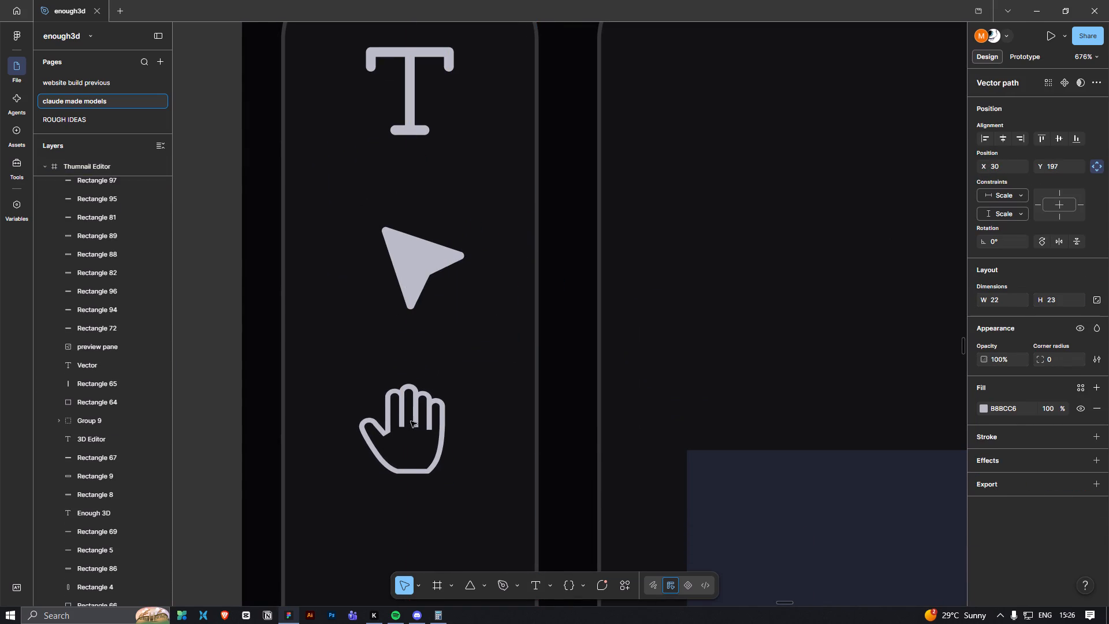
pyautogui.moveTo(411, 421); pyautogui.dragTo(414, 419)
pyautogui.click(338, 427)
# Nudge the hand icon one pixel to the right, to X 32, Y 196, aligning it with the T icon.
pyautogui.keyDown('ctrl'); pyautogui.scroll(-7, 337, 428); pyautogui.keyUp('ctrl')
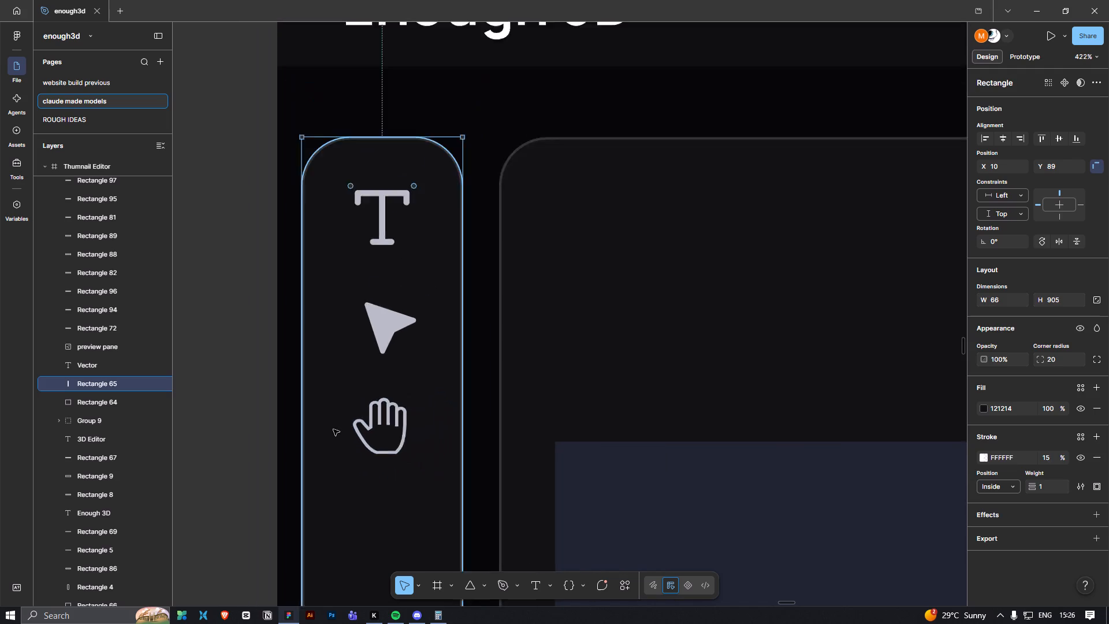
pyautogui.keyDown('ctrl'); pyautogui.scroll(-2, 333, 429); pyautogui.keyUp('ctrl')
pyautogui.click(210, 444)
pyautogui.keyDown('ctrl'); pyautogui.scroll(-6, 209, 444); pyautogui.keyUp('ctrl')
pyautogui.press('space')
pyautogui.moveTo(199, 467); pyautogui.dragTo(277, 434)
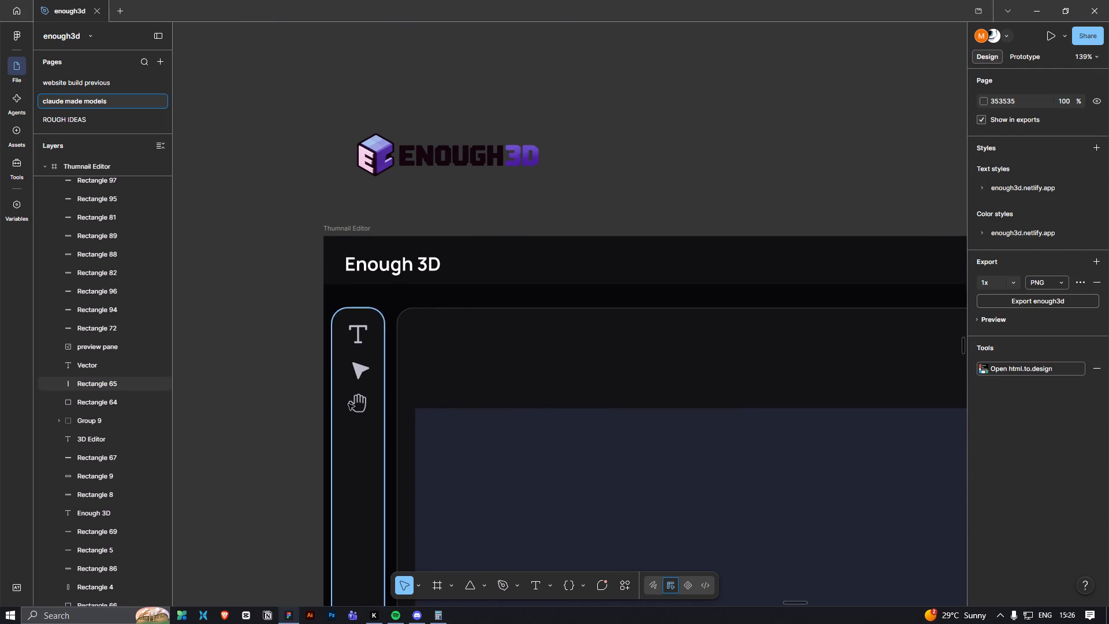
pyautogui.click(353, 403)
pyautogui.press('Right')
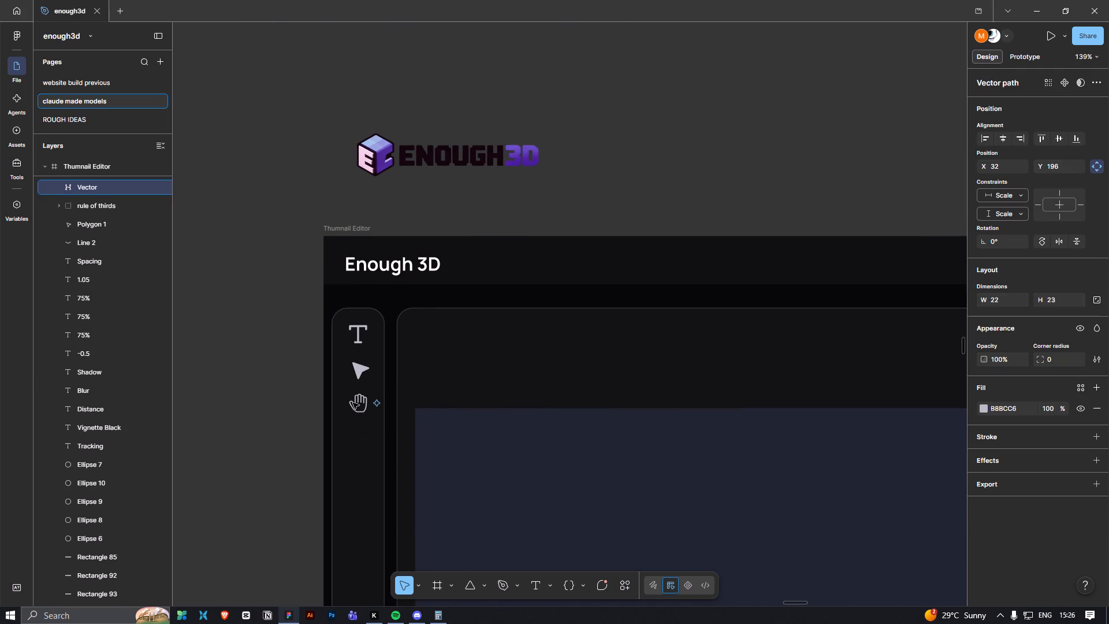
pyautogui.click(287, 382)
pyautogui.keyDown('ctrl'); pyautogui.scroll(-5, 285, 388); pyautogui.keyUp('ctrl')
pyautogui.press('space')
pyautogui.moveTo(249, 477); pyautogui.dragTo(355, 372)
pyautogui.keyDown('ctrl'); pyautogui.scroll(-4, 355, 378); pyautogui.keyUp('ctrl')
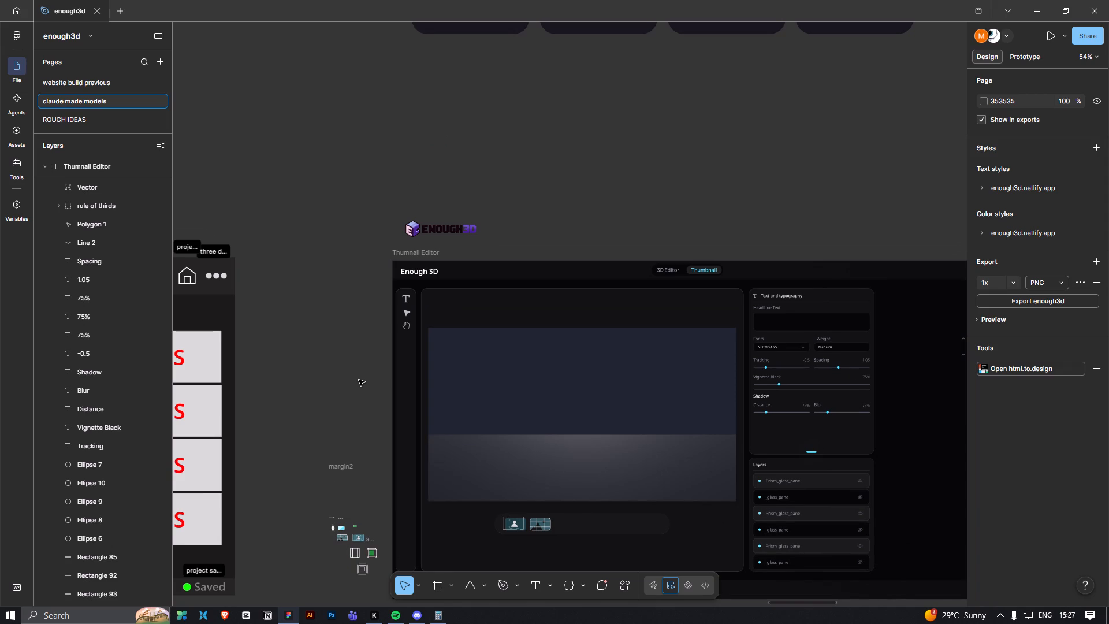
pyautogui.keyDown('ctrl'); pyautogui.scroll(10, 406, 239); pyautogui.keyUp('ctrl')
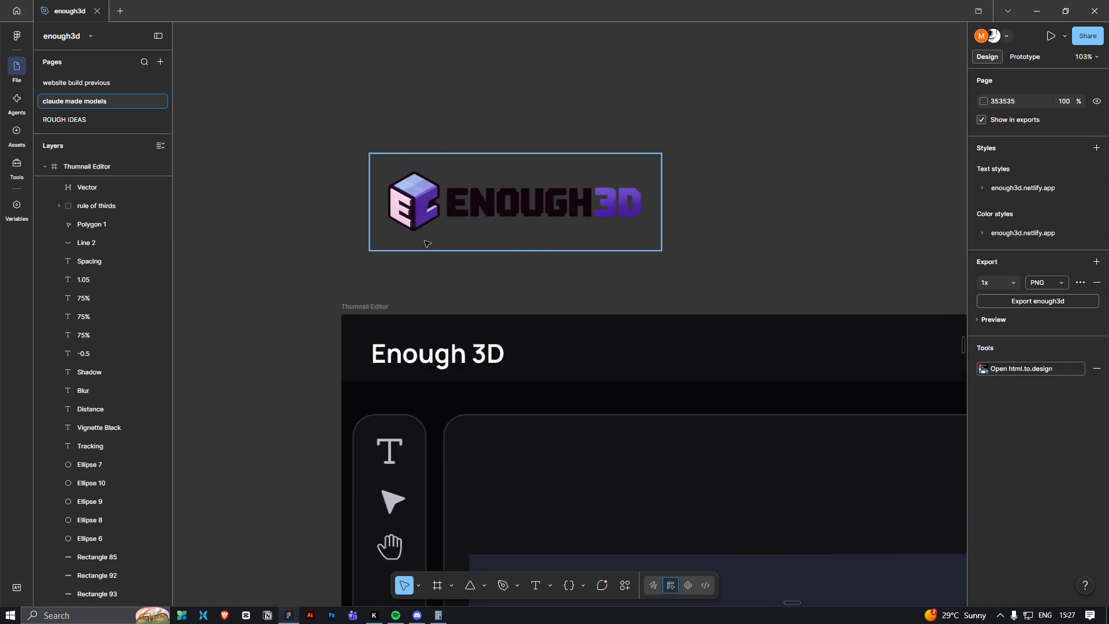
# Open the ENOUGH3D logo's image fill adjustments and reset its contrast, highlights and shadows to neutral.
pyautogui.keyDown('ctrl'); pyautogui.scroll(-6, 430, 229); pyautogui.keyUp('ctrl')
pyautogui.keyDown('ctrl'); pyautogui.click(436, 224); pyautogui.keyUp('ctrl')
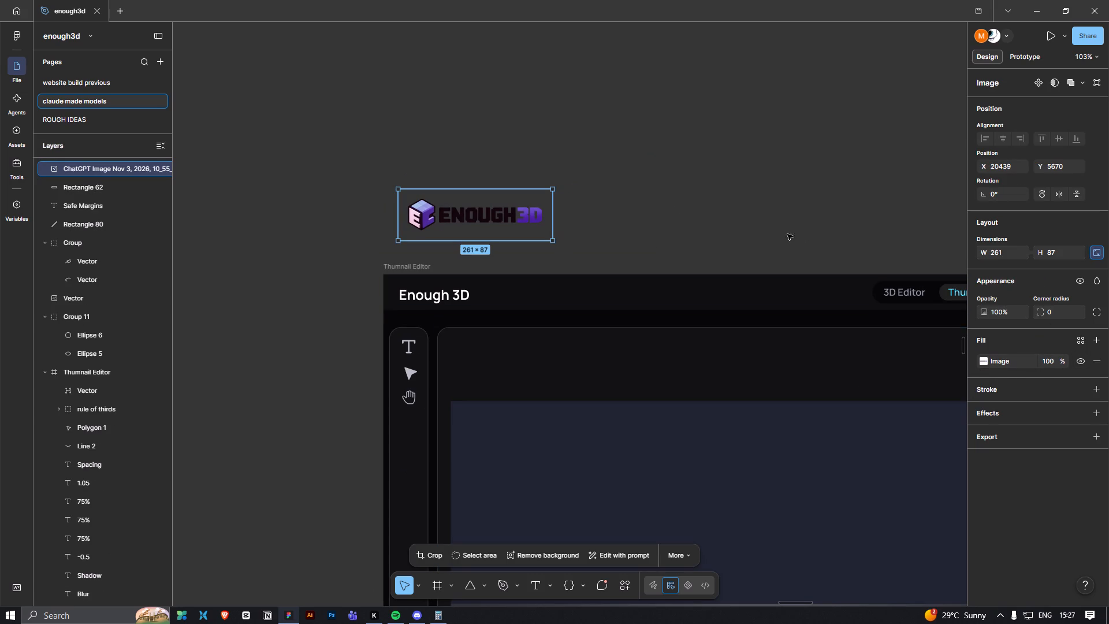
pyautogui.click(980, 362)
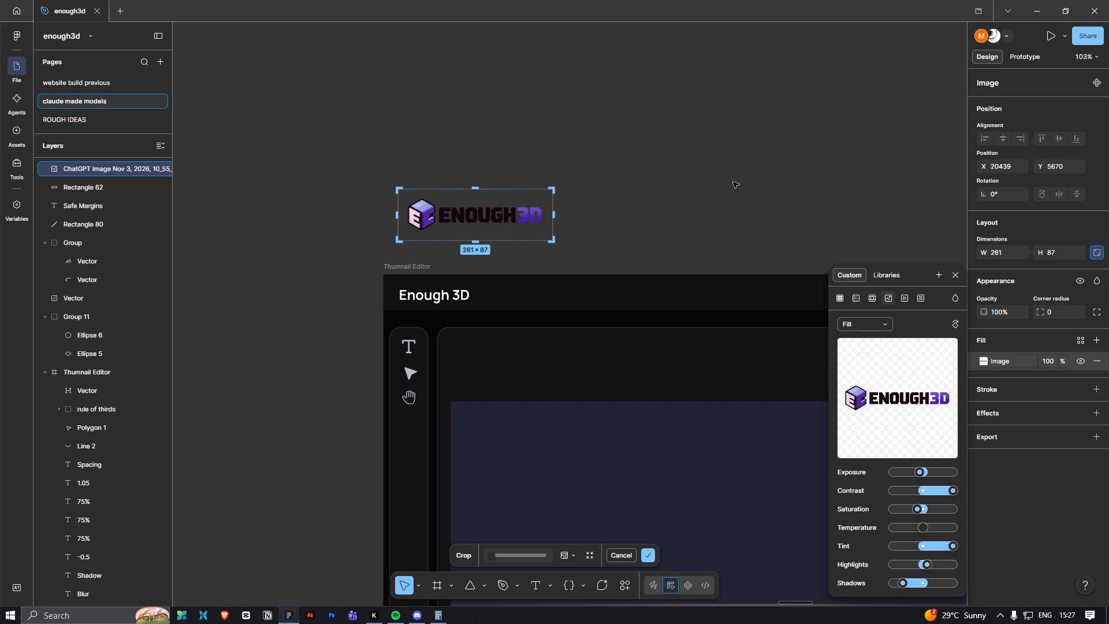
pyautogui.click(590, 250)
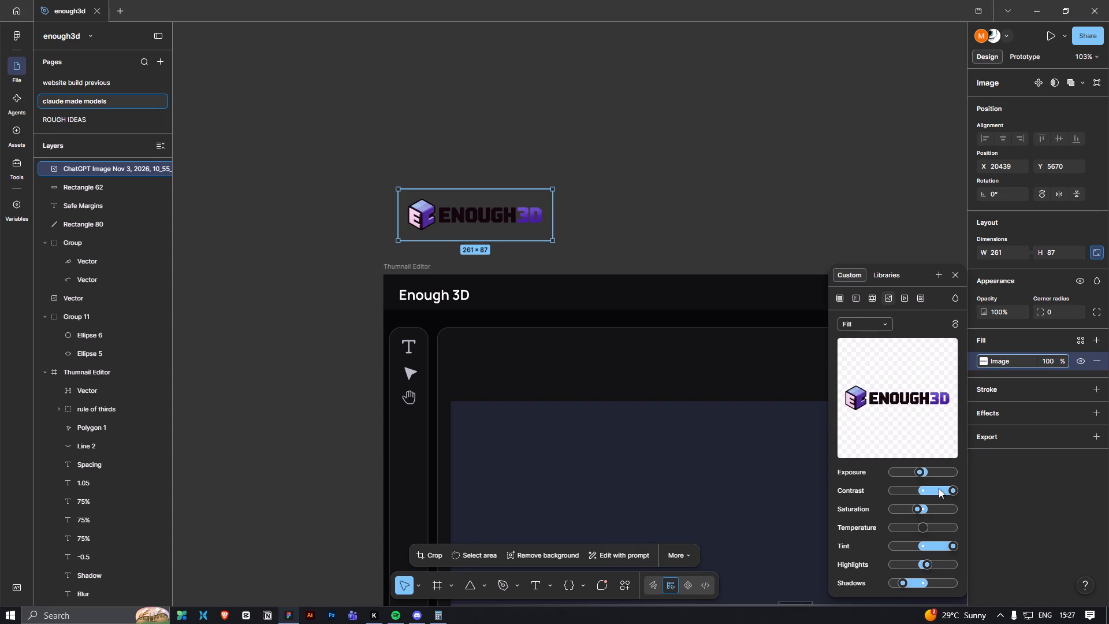
pyautogui.moveTo(939, 488); pyautogui.dragTo(924, 496)
pyautogui.scroll(-2, 927, 523)
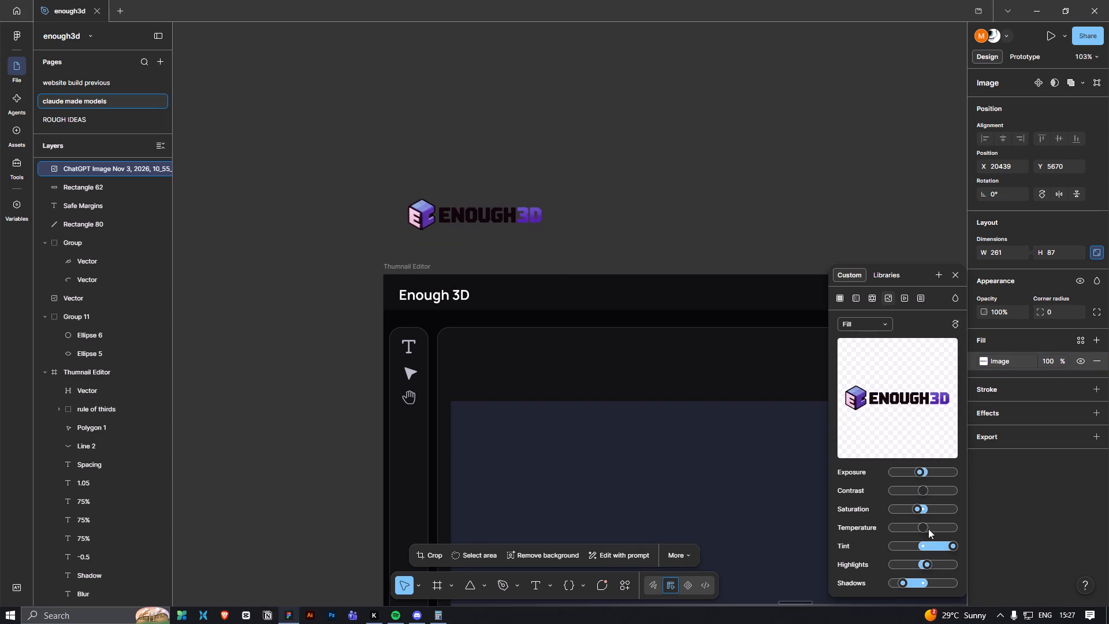
pyautogui.click(922, 585)
pyautogui.moveTo(931, 567); pyautogui.dragTo(925, 568)
pyautogui.moveTo(925, 568); pyautogui.dragTo(922, 563)
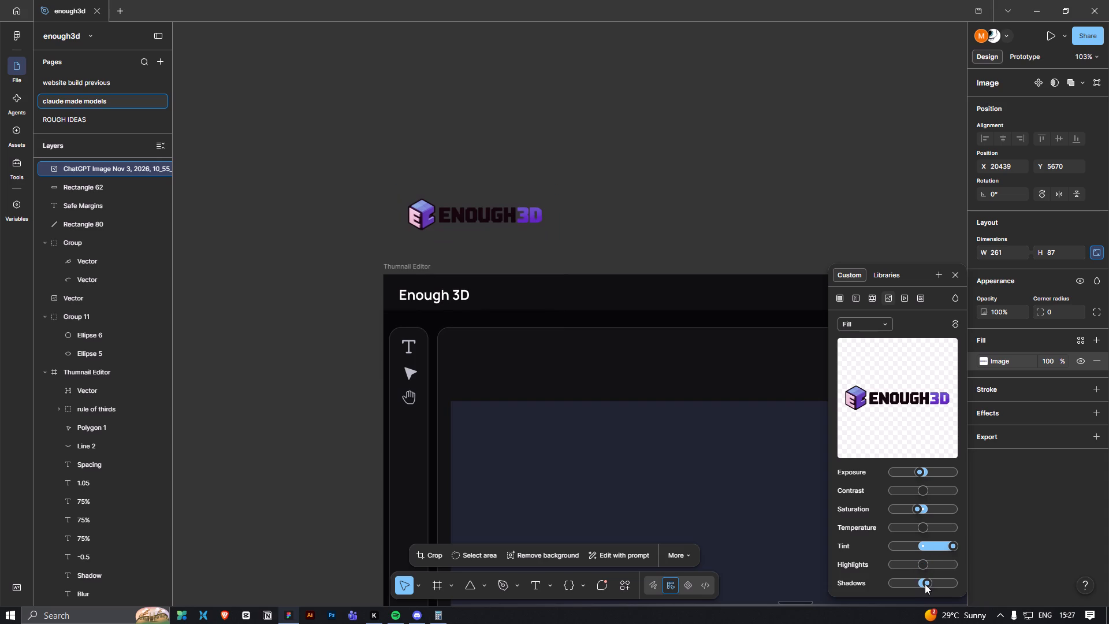
pyautogui.tripleClick(925, 584)
pyautogui.click(924, 584)
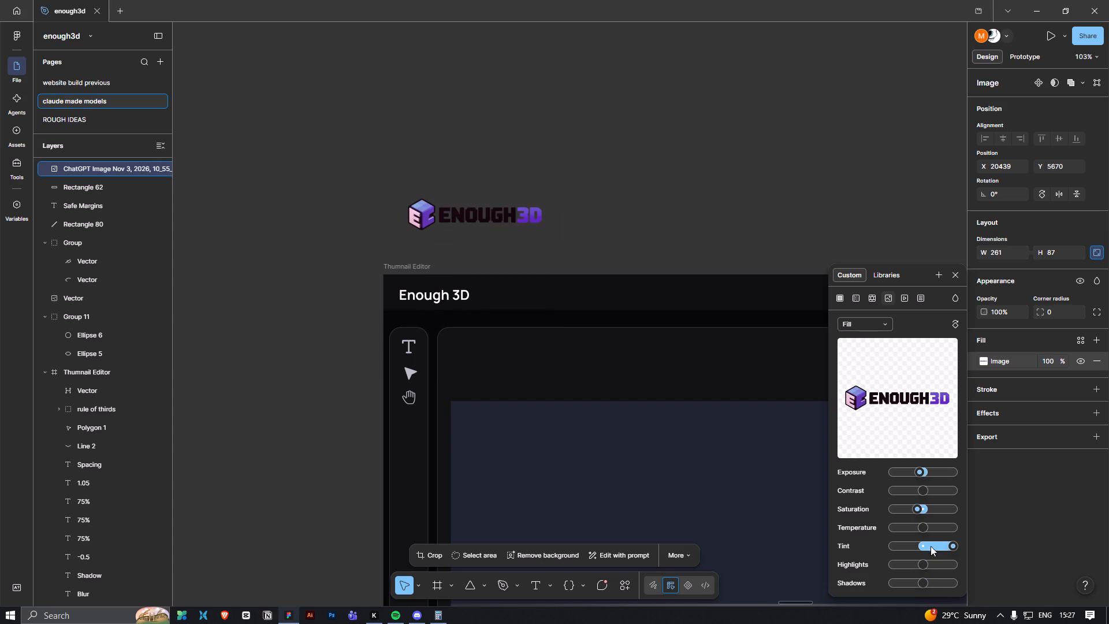
# Reset the logo image's tint, saturation and exposure to neutral and close its fill settings.
pyautogui.click(921, 546)
pyautogui.moveTo(924, 546); pyautogui.dragTo(928, 547)
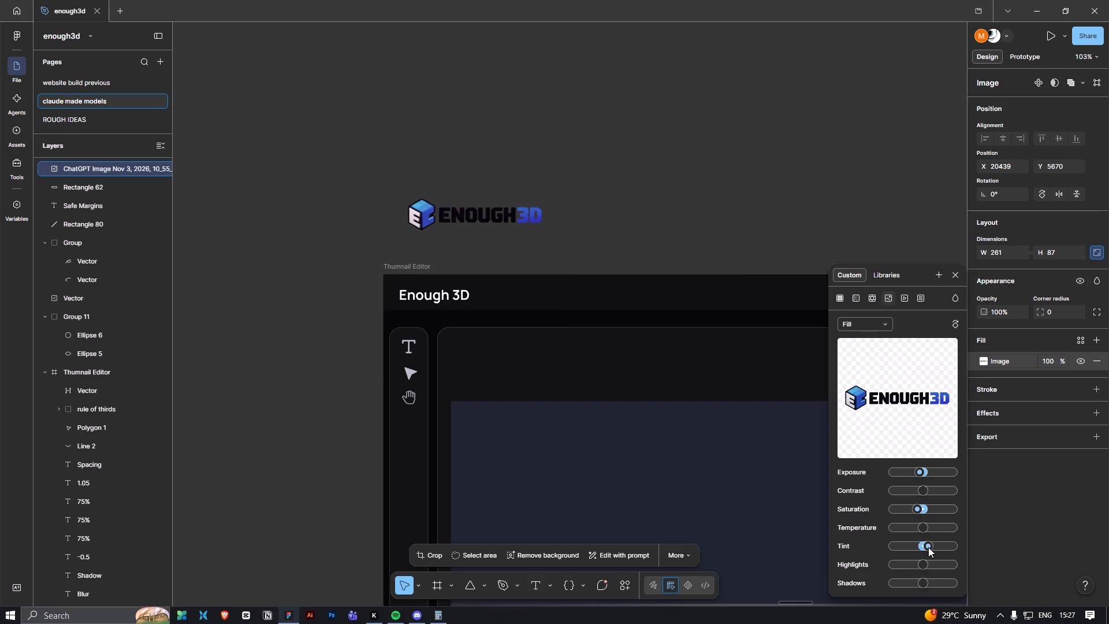
pyautogui.moveTo(928, 547); pyautogui.dragTo(924, 553)
pyautogui.moveTo(917, 511); pyautogui.dragTo(925, 518)
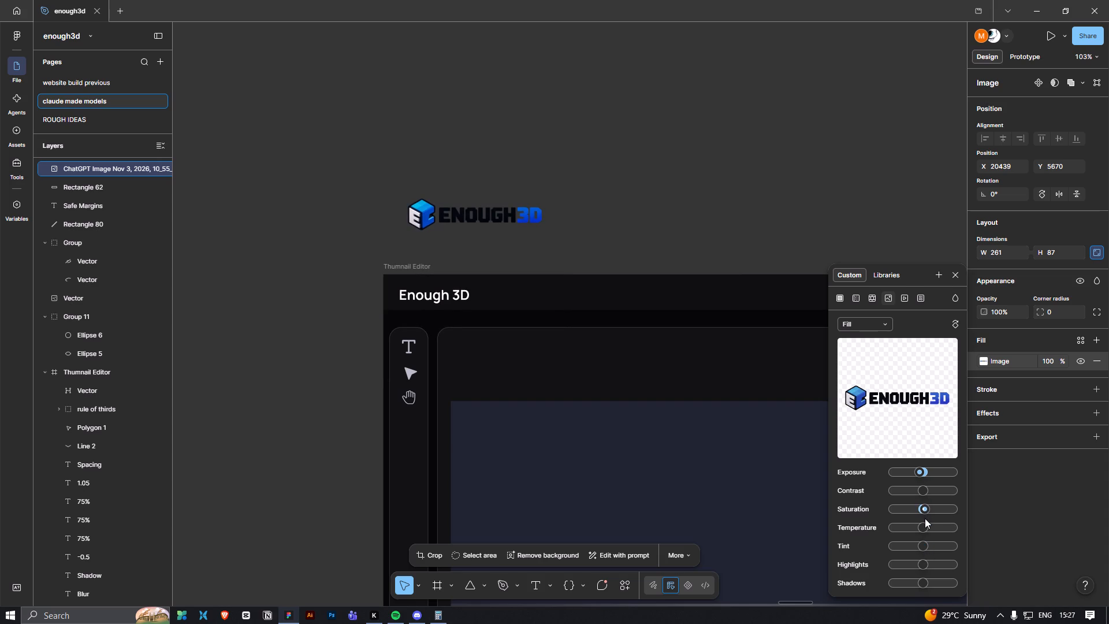
pyautogui.moveTo(925, 518); pyautogui.dragTo(924, 521)
pyautogui.click(922, 476)
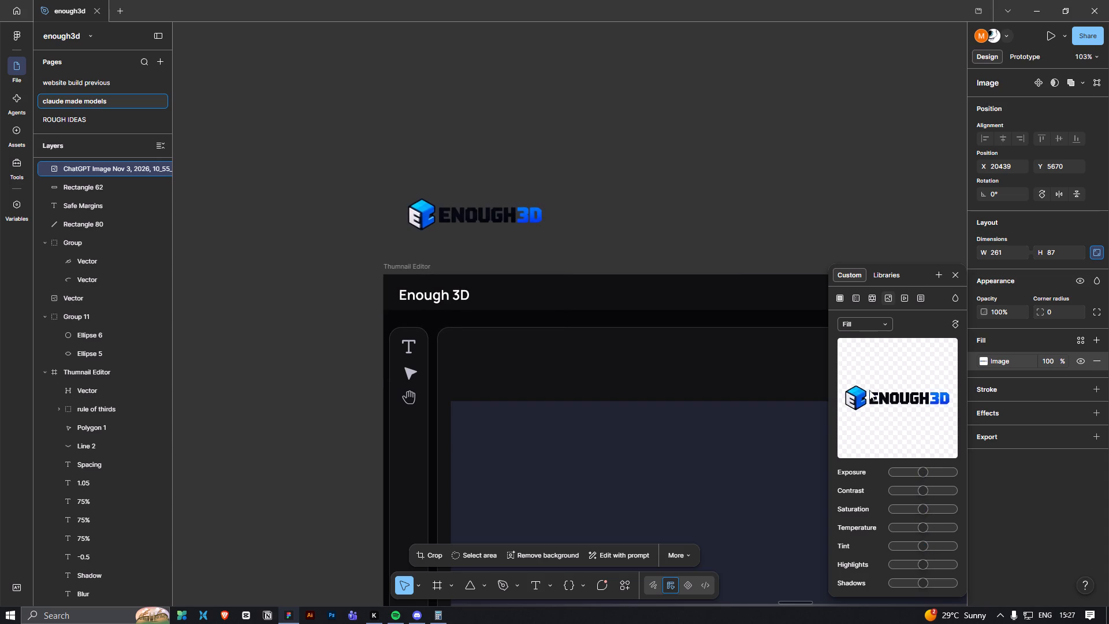
pyautogui.click(712, 246)
# Examine the thumbnail editor layout and the Photopea reference screenshot under Safe Margins for its tool icons.
pyautogui.keyDown('ctrl'); pyautogui.scroll(-3, 701, 236); pyautogui.keyUp('ctrl')
pyautogui.keyDown('ctrl'); pyautogui.scroll(-3, 533, 224); pyautogui.keyUp('ctrl')
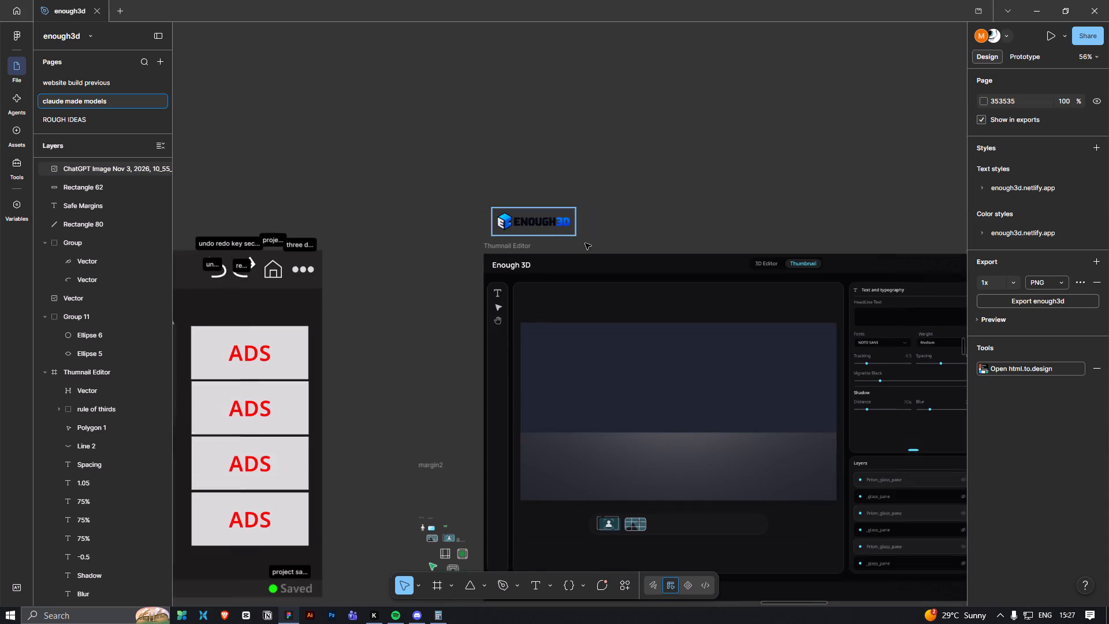
pyautogui.press('space')
pyautogui.click(523, 268)
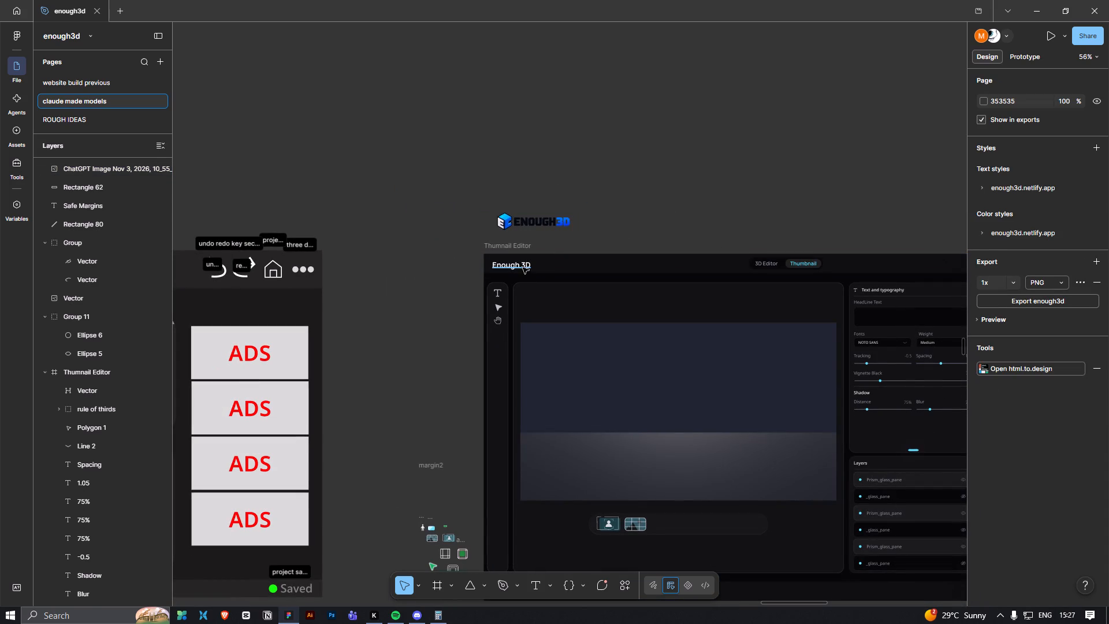
pyautogui.click(703, 133)
pyautogui.keyDown('ctrl'); pyautogui.scroll(-3, 706, 189); pyautogui.keyUp('ctrl')
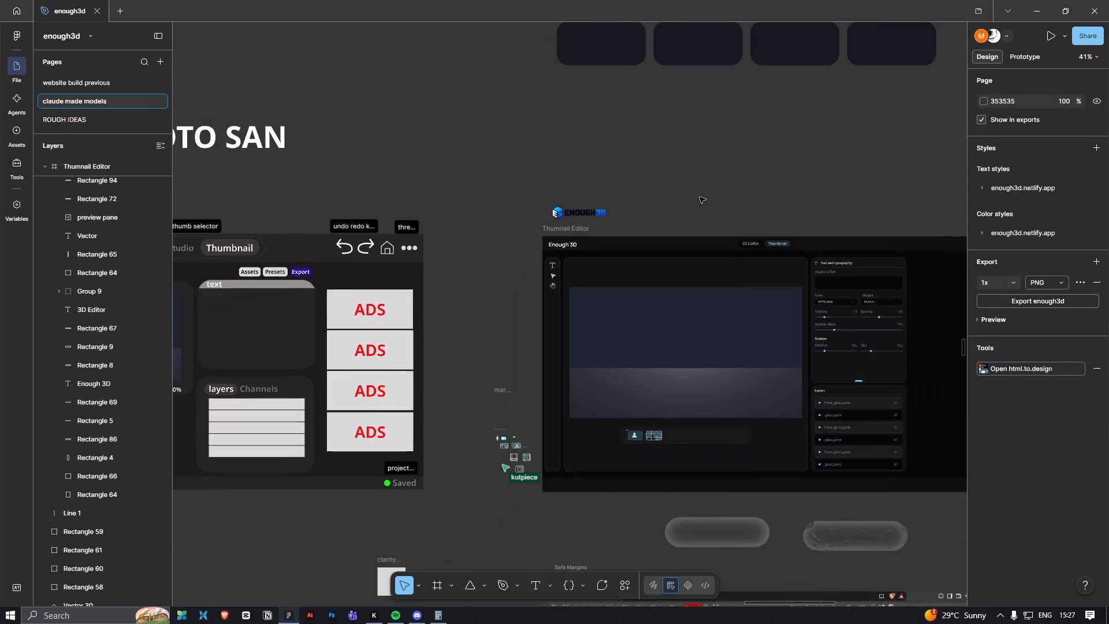
pyautogui.press('space')
pyautogui.press('space')
pyautogui.press('space')
pyautogui.press('space')
pyautogui.moveTo(810, 206); pyautogui.dragTo(688, 181)
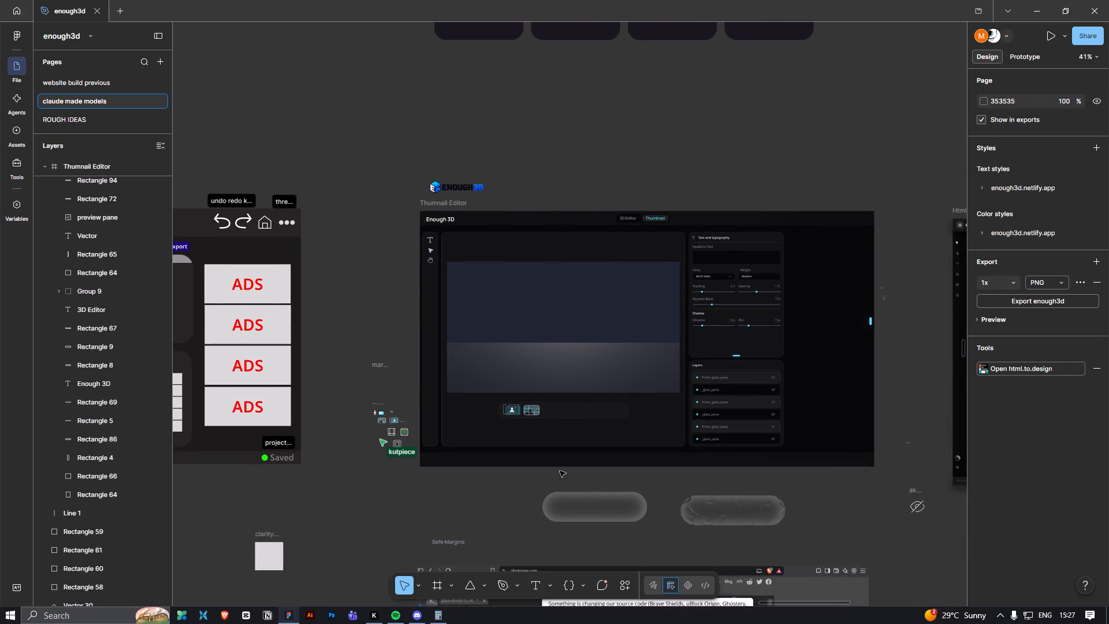
pyautogui.keyDown('ctrl'); pyautogui.scroll(4, 553, 466); pyautogui.keyUp('ctrl')
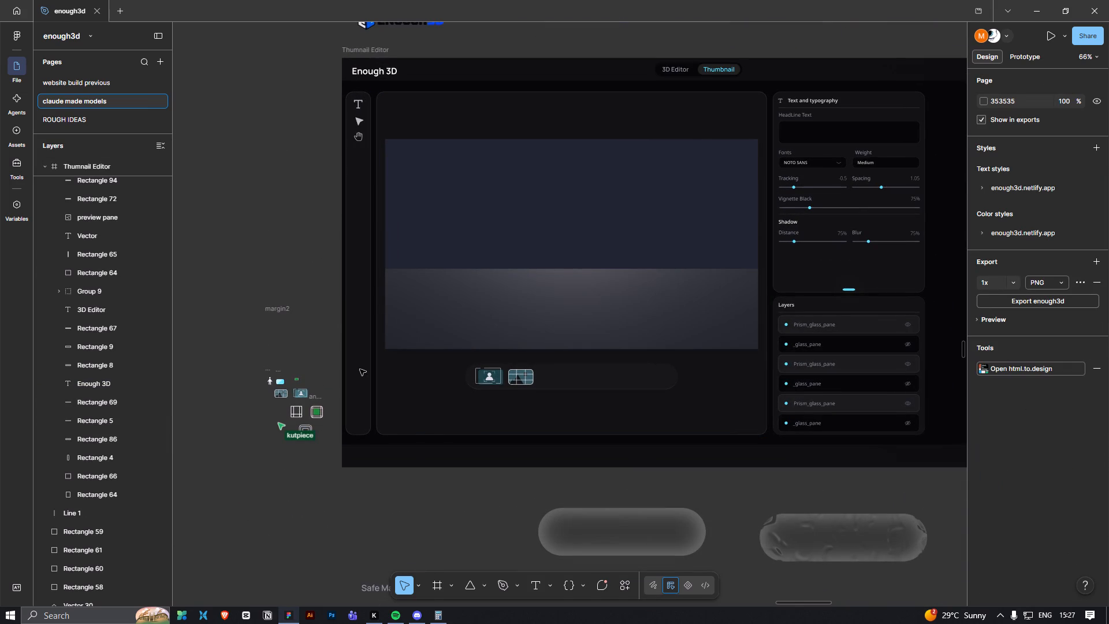
pyautogui.press('space')
pyautogui.moveTo(428, 487); pyautogui.dragTo(429, 247)
pyautogui.keyDown('ctrl'); pyautogui.scroll(-3, 423, 408); pyautogui.keyUp('ctrl')
pyautogui.press('space')
pyautogui.moveTo(434, 507); pyautogui.dragTo(453, 396)
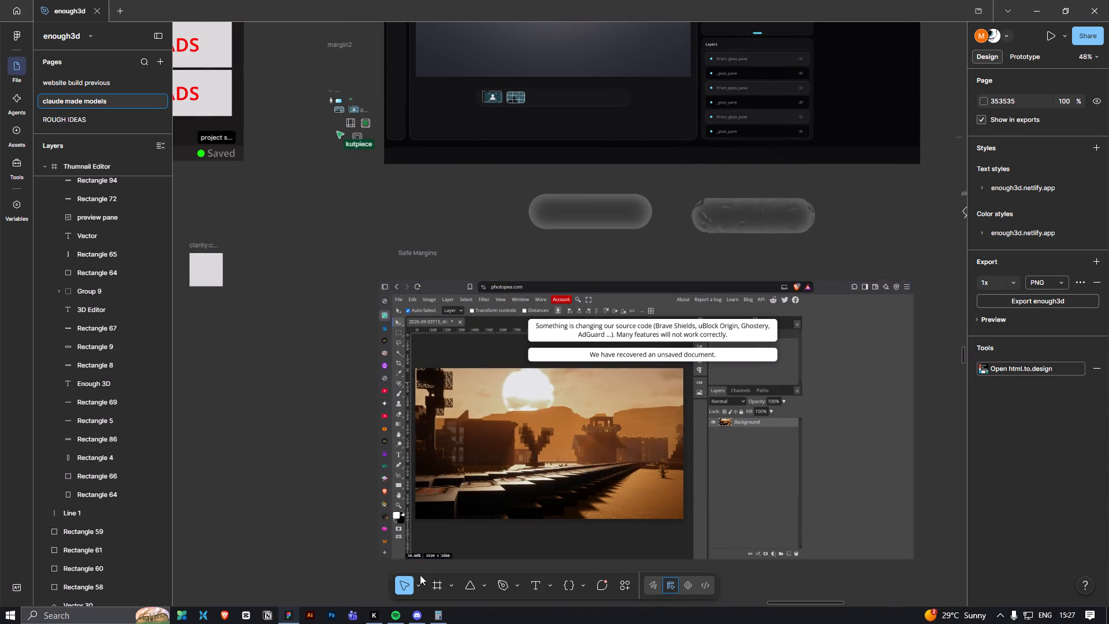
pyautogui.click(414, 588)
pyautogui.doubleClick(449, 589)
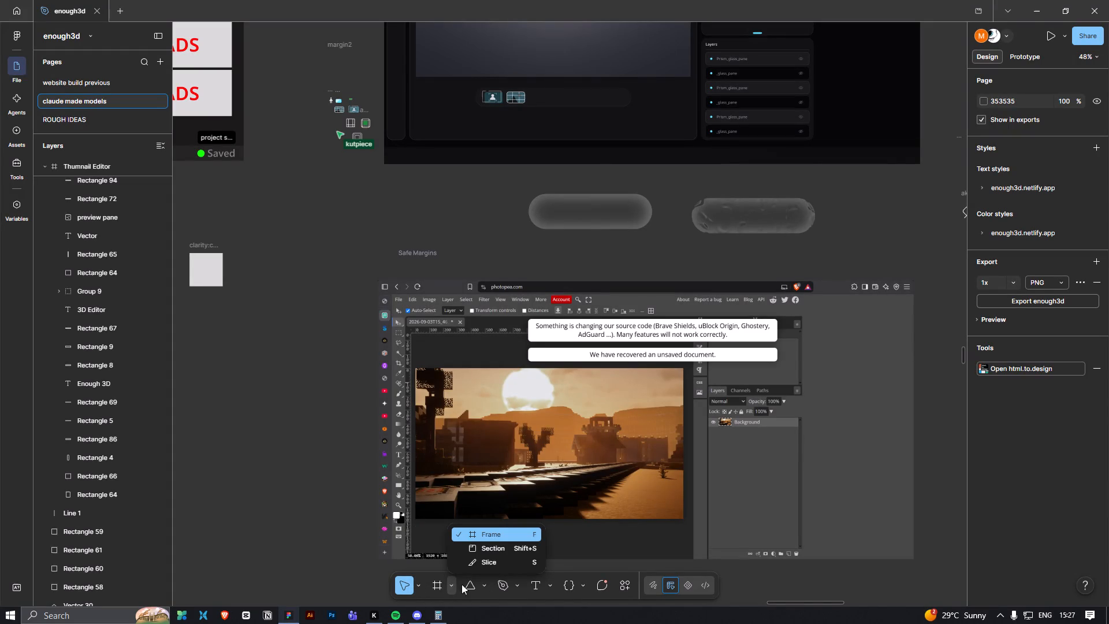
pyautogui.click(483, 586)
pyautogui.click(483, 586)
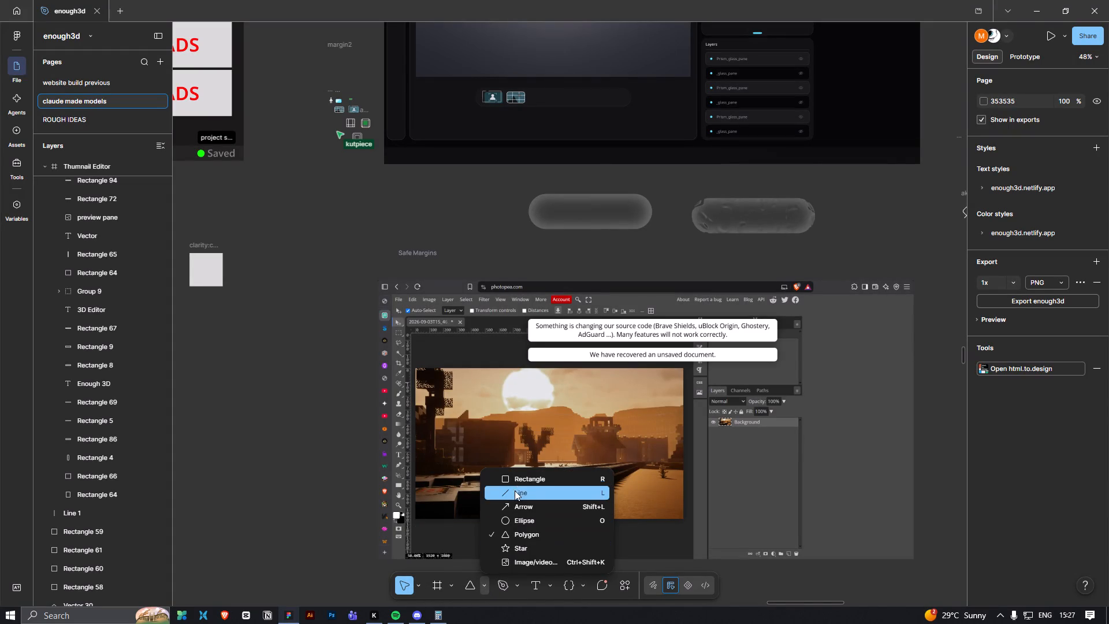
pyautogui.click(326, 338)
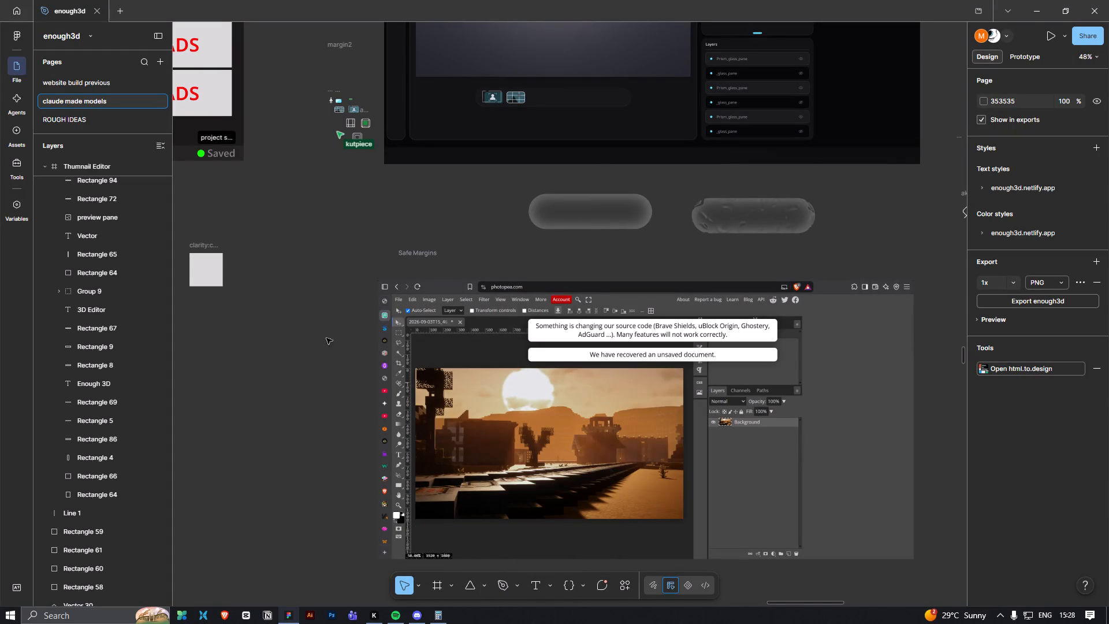
# Draw a rectangle about 19 × 13 on the empty canvas beside the toolbar's hand icon.
pyautogui.press('space')
pyautogui.press('space')
pyautogui.moveTo(369, 120); pyautogui.dragTo(354, 428)
pyautogui.press('space')
pyautogui.moveTo(326, 221); pyautogui.dragTo(330, 372)
pyautogui.keyDown('ctrl'); pyautogui.scroll(8, 353, 424); pyautogui.keyUp('ctrl')
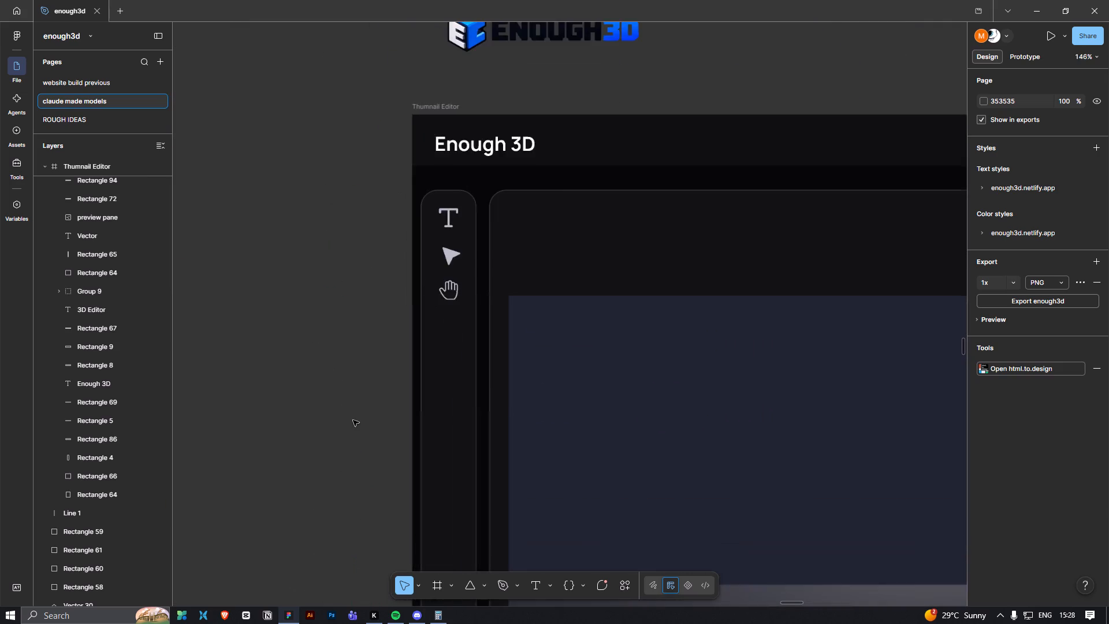
pyautogui.keyDown('ctrl'); pyautogui.scroll(9, 353, 420); pyautogui.keyUp('ctrl')
pyautogui.press('space')
pyautogui.moveTo(363, 247); pyautogui.dragTo(361, 417)
pyautogui.keyDown('ctrl'); pyautogui.scroll(4, 374, 419); pyautogui.keyUp('ctrl')
pyautogui.press('space')
pyautogui.press('space')
pyautogui.moveTo(442, 303); pyautogui.dragTo(363, 514)
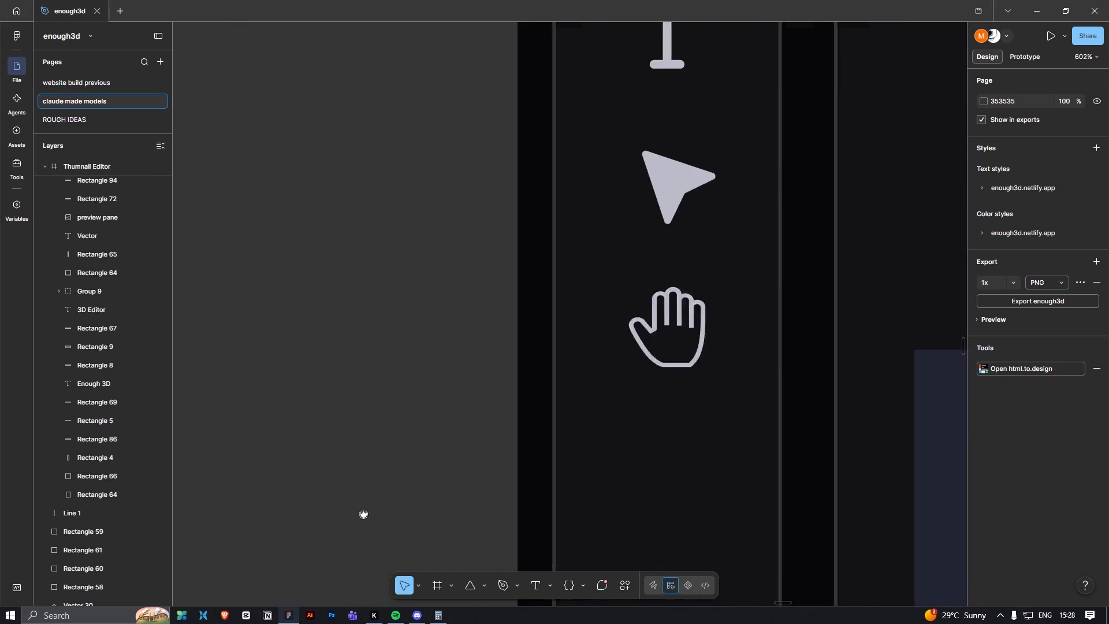
pyautogui.moveTo(363, 514); pyautogui.dragTo(347, 553)
pyautogui.click(480, 585)
pyautogui.click(523, 484)
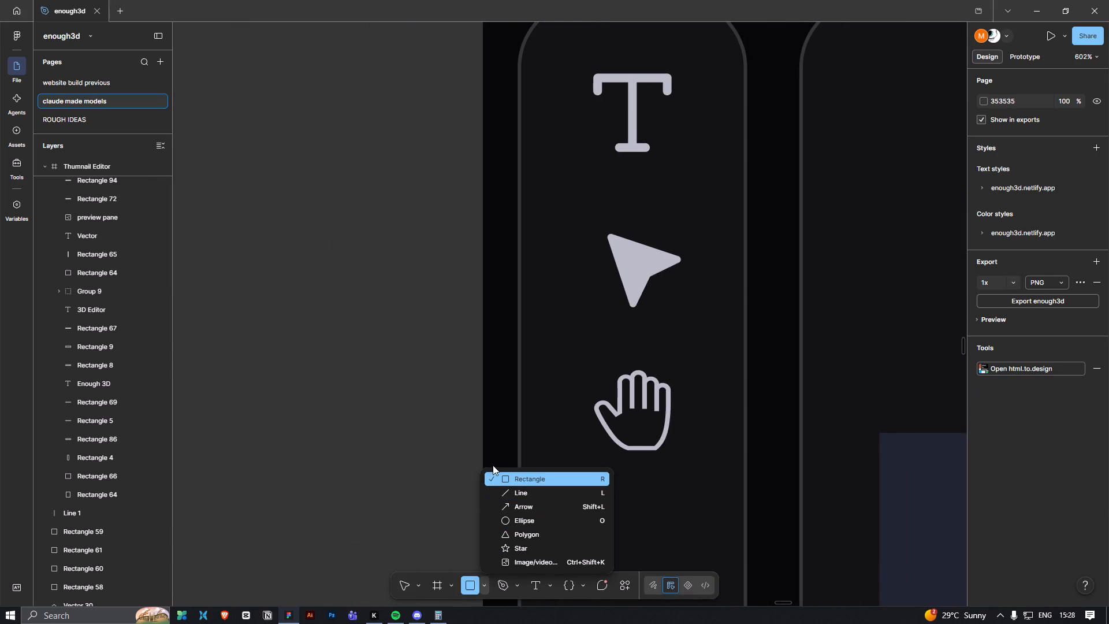
pyautogui.moveTo(353, 424); pyautogui.dragTo(421, 467)
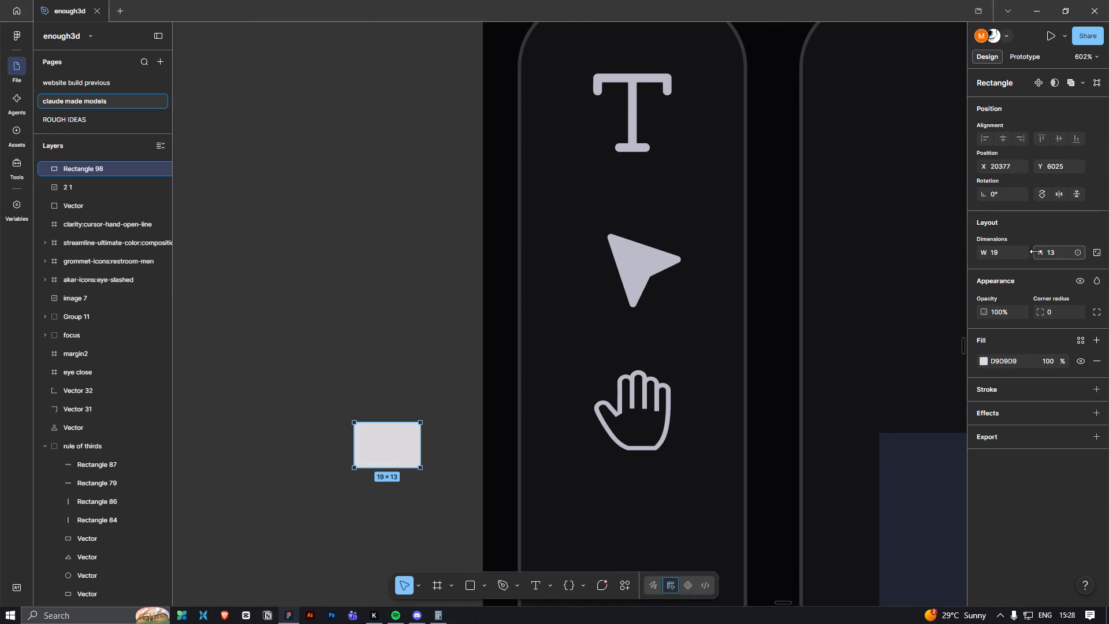
# Move the rectangle onto the toolbar's T icon, to X 33, Y 116.
pyautogui.moveTo(366, 442); pyautogui.dragTo(620, 103)
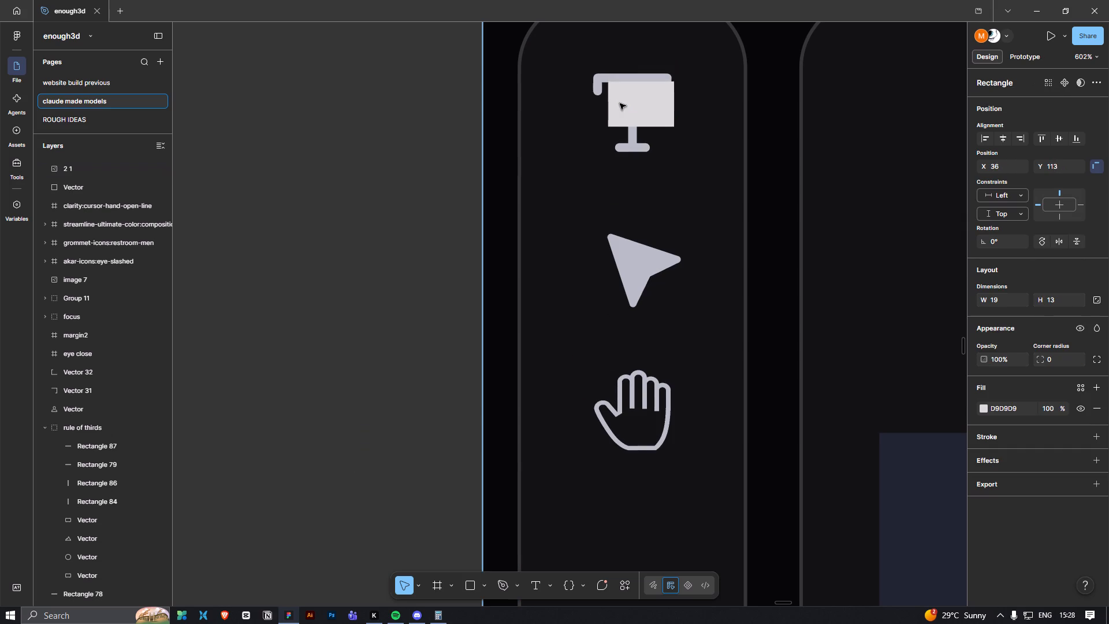
pyautogui.moveTo(620, 103); pyautogui.dragTo(612, 112)
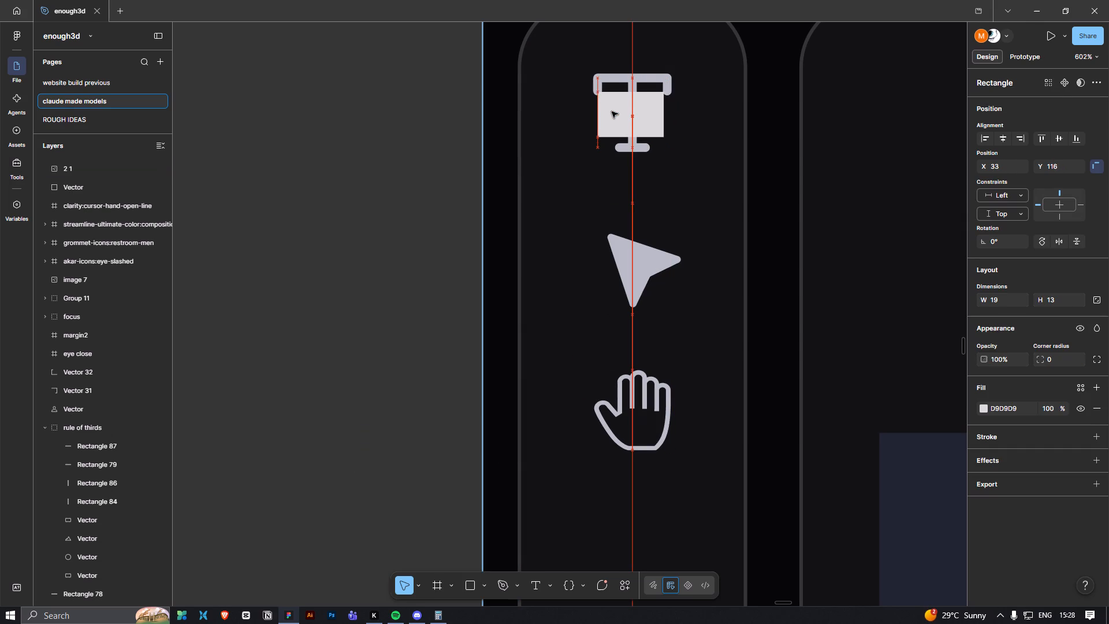
pyautogui.moveTo(612, 112); pyautogui.dragTo(609, 112)
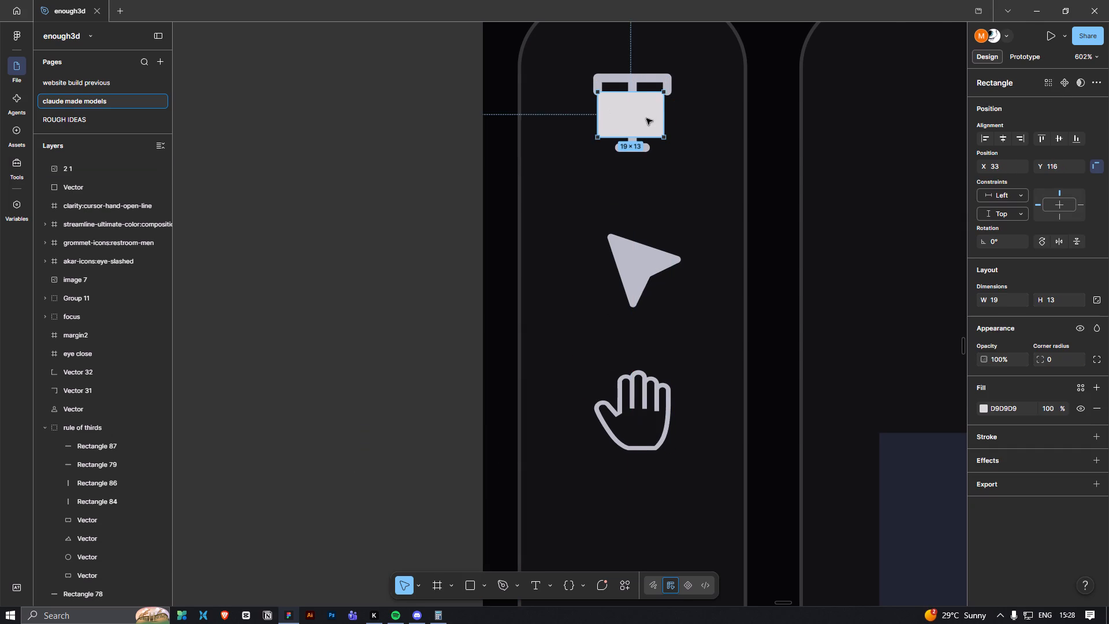
# Set the rectangle's width to 20 and centre it over the T icon at X 33, Y 115.
pyautogui.keyDown('ctrl'); pyautogui.scroll(4, 646, 118); pyautogui.keyUp('ctrl')
pyautogui.click(1003, 308)
pyautogui.click(1004, 303)
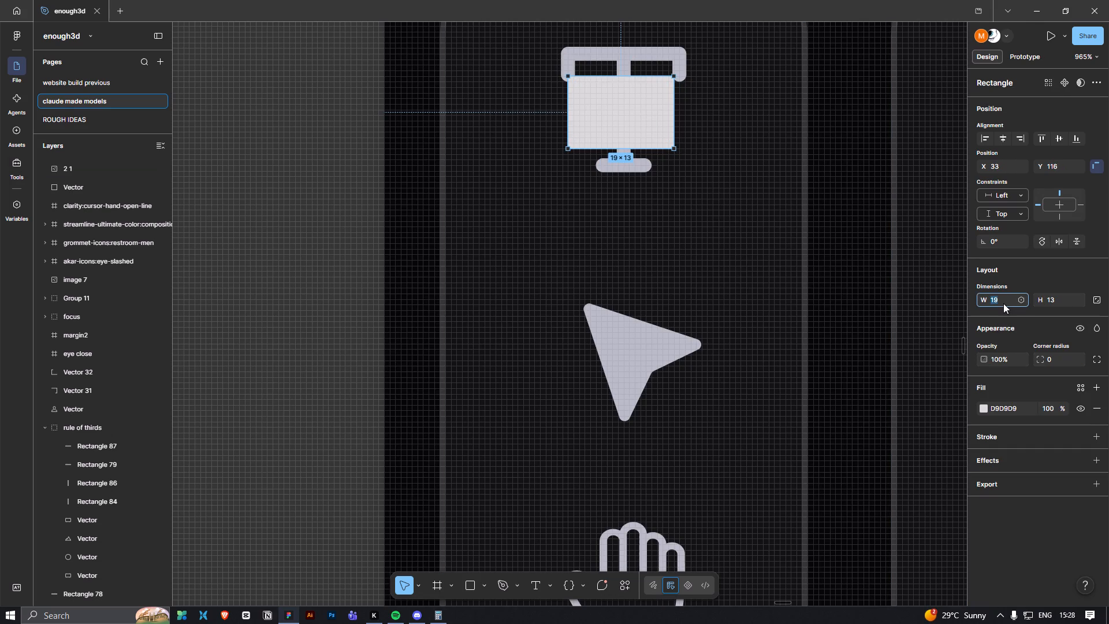
pyautogui.write('20')
pyautogui.press('Return')
pyautogui.moveTo(619, 117); pyautogui.dragTo(623, 113)
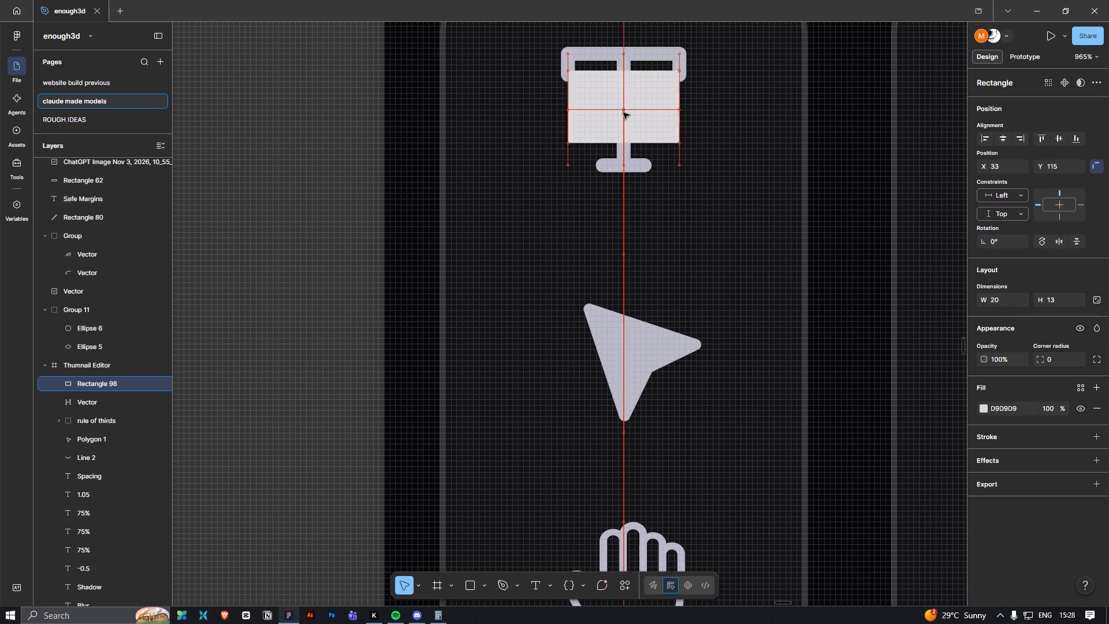
pyautogui.moveTo(623, 113); pyautogui.dragTo(616, 110)
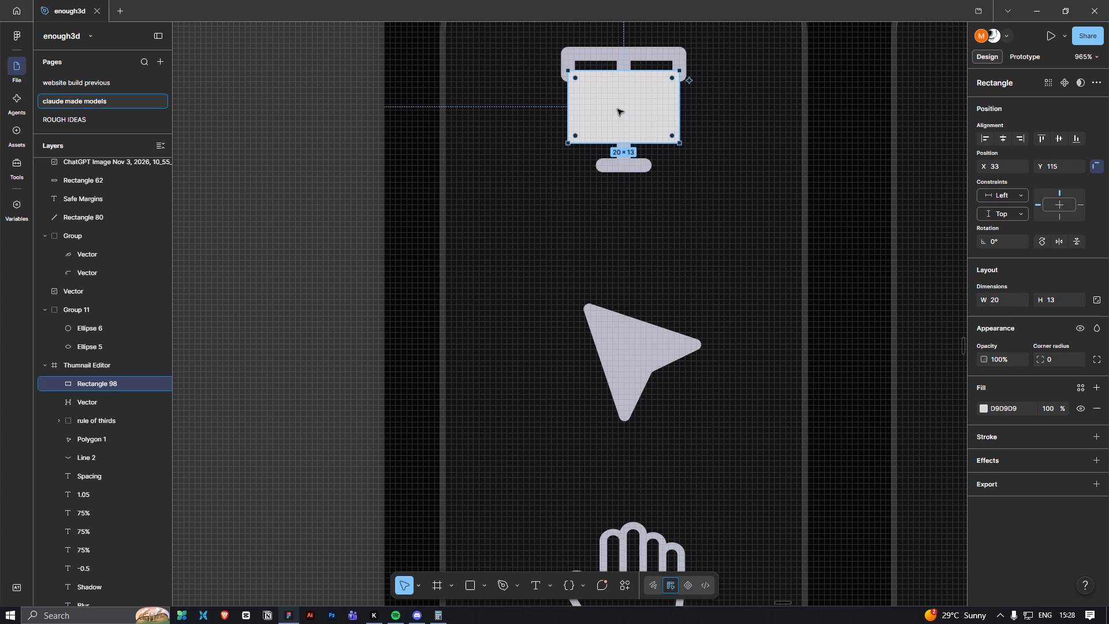
# Stretch the rectangle evenly about its centre to 22 × 15 so it spans the T icon's full width.
pyautogui.keyDown('alt'); pyautogui.moveTo(570, 108); pyautogui.dragTo(563, 109); pyautogui.keyUp('alt')
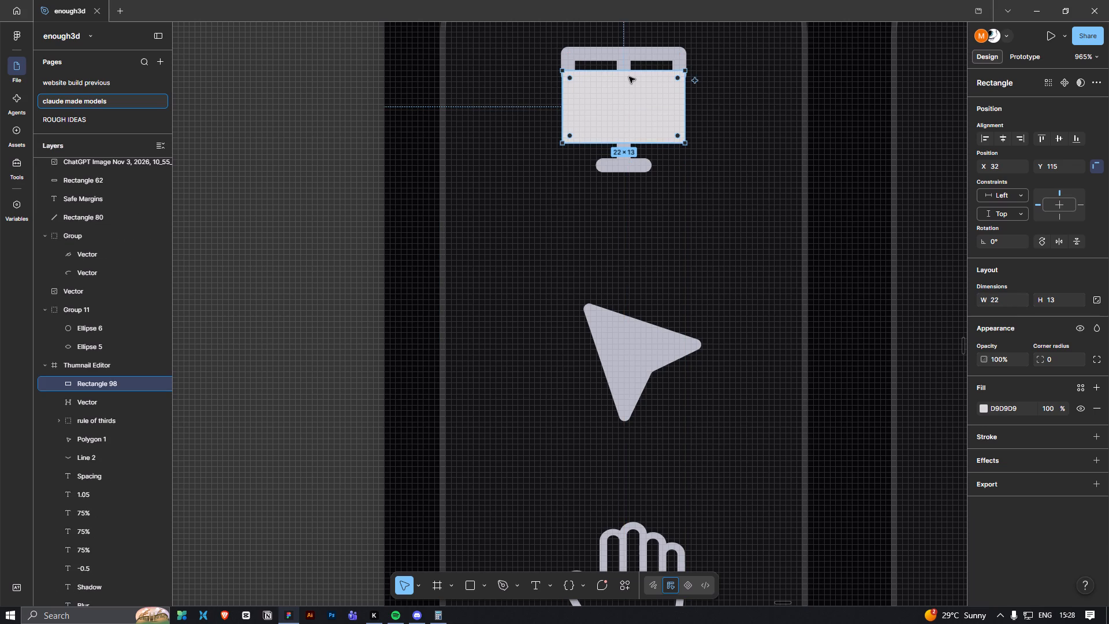
pyautogui.keyDown('alt'); pyautogui.moveTo(630, 73); pyautogui.dragTo(632, 63); pyautogui.keyUp('alt')
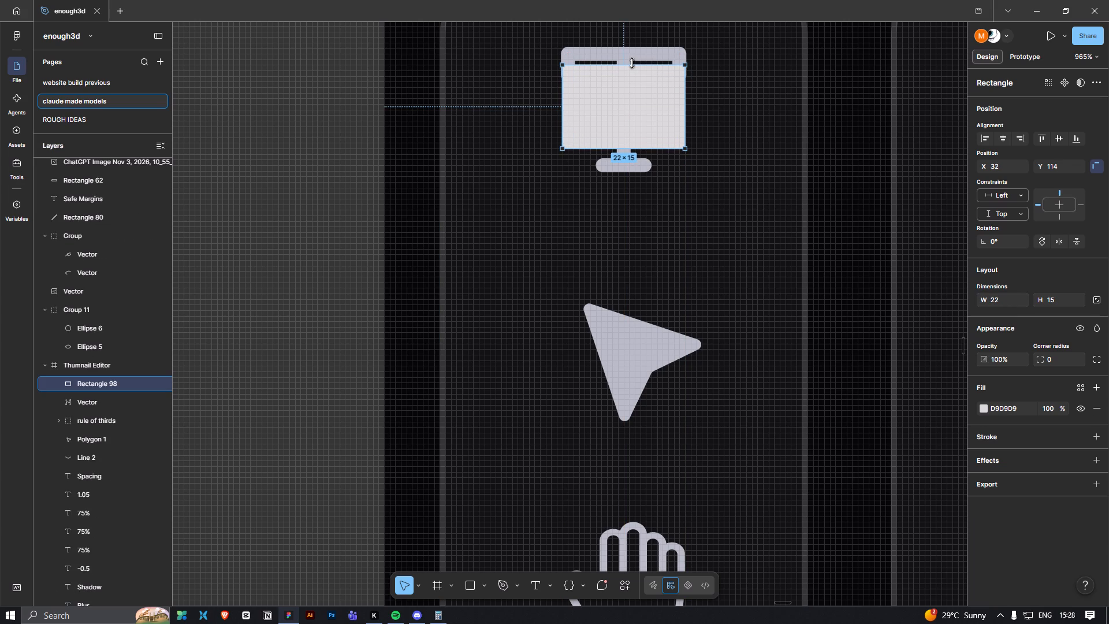
pyautogui.keyDown('alt'); pyautogui.moveTo(632, 63); pyautogui.dragTo(634, 66); pyautogui.keyUp('alt')
# Set the height of the rectangle over the T icon to 16 and move it up to Y 113.
pyautogui.click(1050, 295)
pyautogui.write('16')
pyautogui.press('Return')
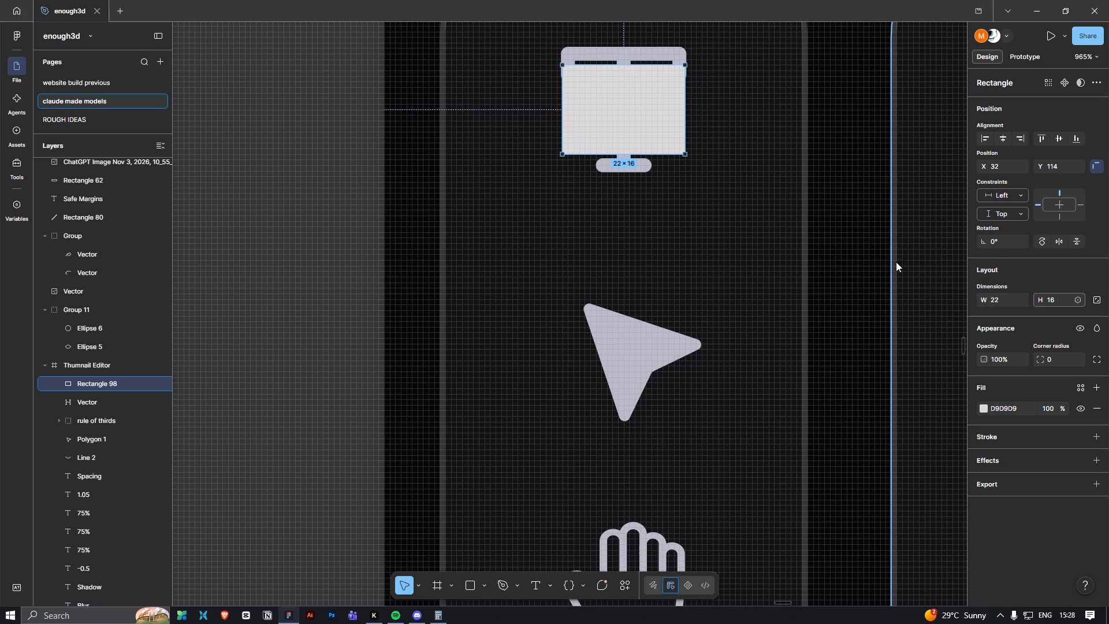
pyautogui.click(634, 103)
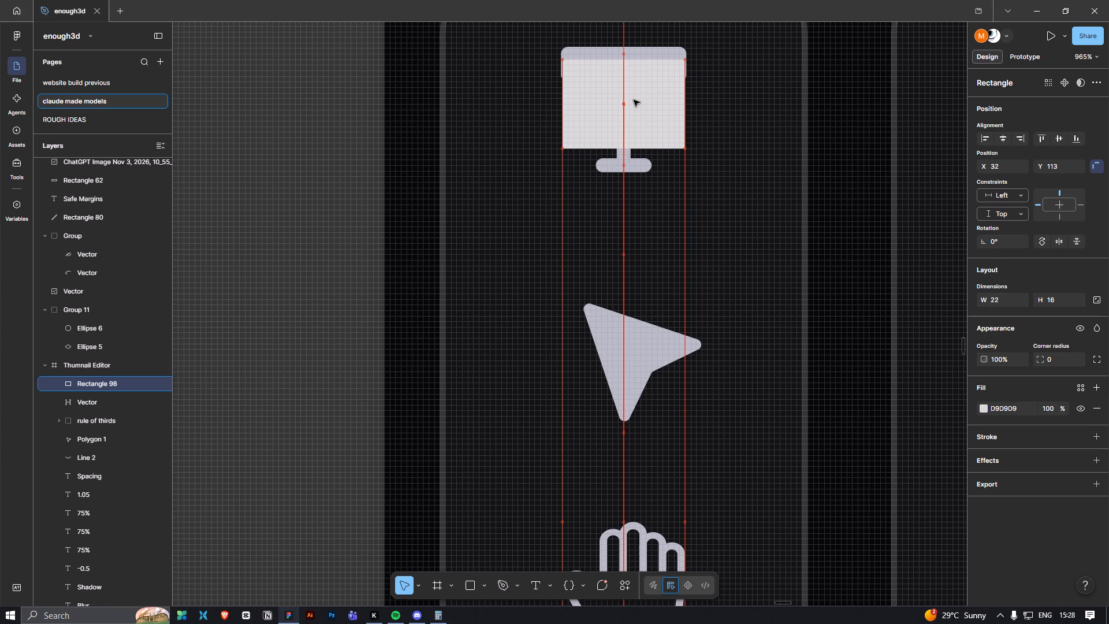
pyautogui.moveTo(634, 105); pyautogui.dragTo(635, 99)
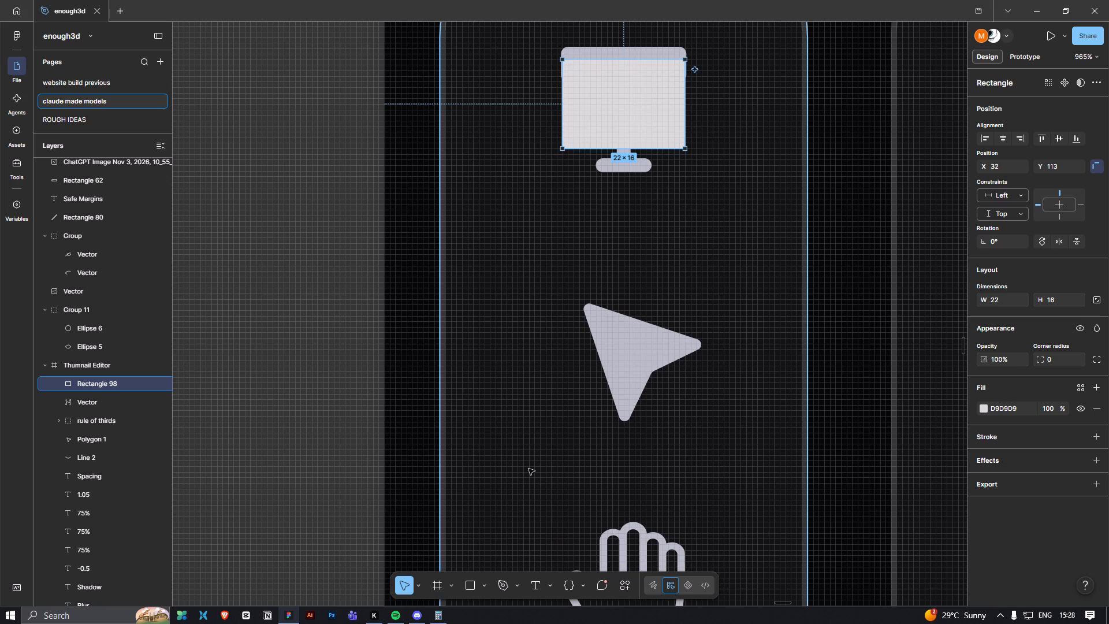
# Stretch the rectangle's height evenly about its centre to 22, making a 22 × 22 square over the T icon.
pyautogui.keyDown('alt'); pyautogui.moveTo(632, 61); pyautogui.dragTo(635, 50); pyautogui.keyUp('alt')
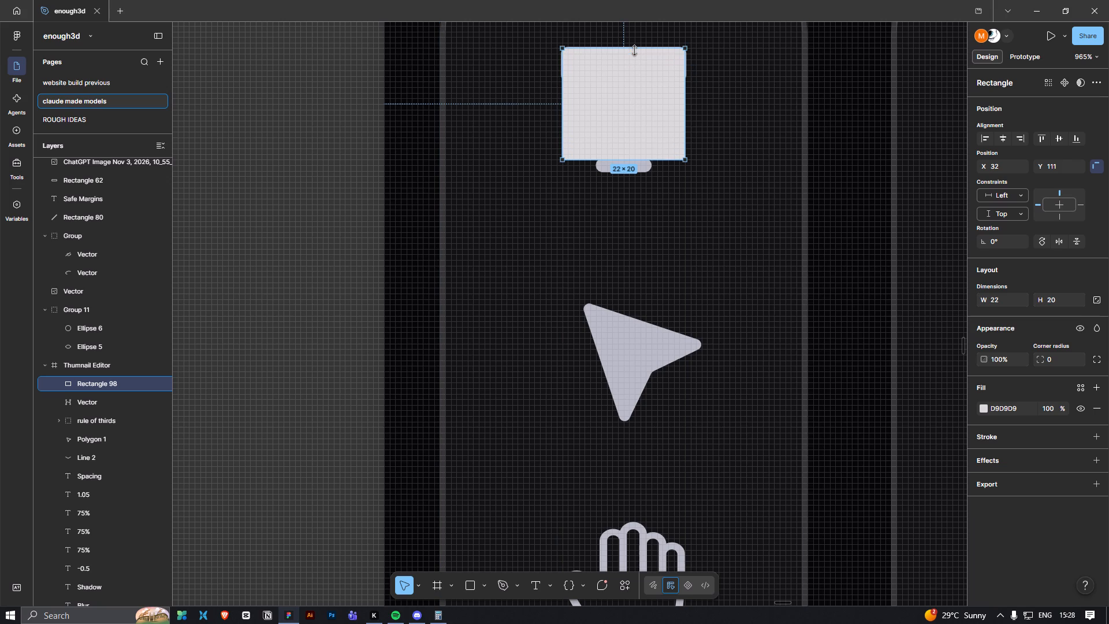
pyautogui.keyDown('alt'); pyautogui.moveTo(635, 50); pyautogui.dragTo(638, 42); pyautogui.keyUp('alt')
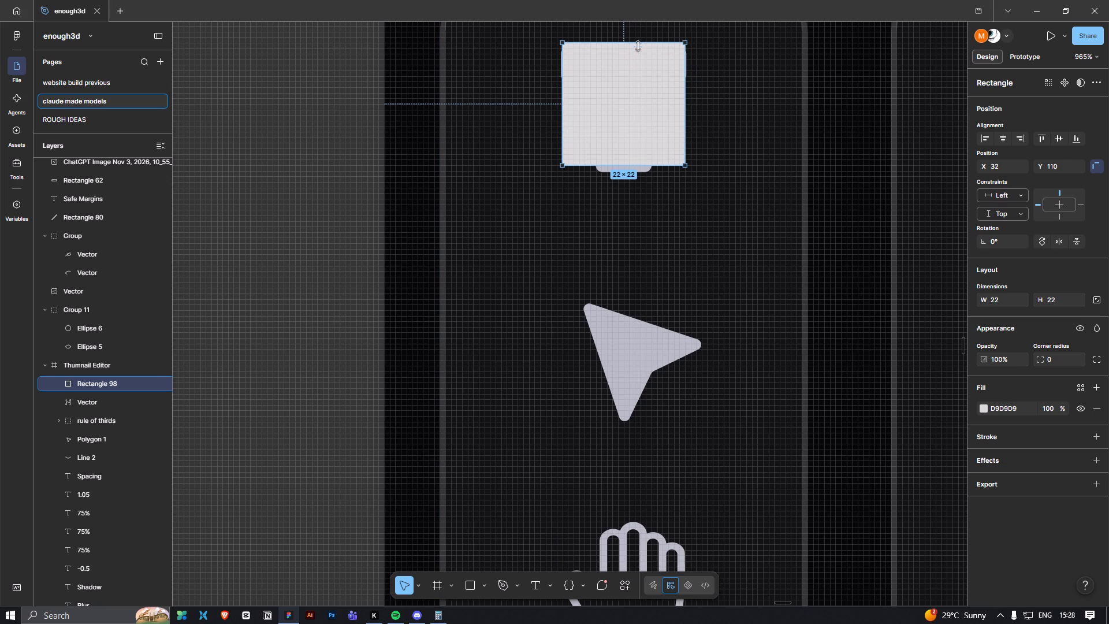
# Move the 22 × 22 square off the toolbar onto the empty canvas beside the T icon.
pyautogui.moveTo(623, 92); pyautogui.dragTo(228, 232)
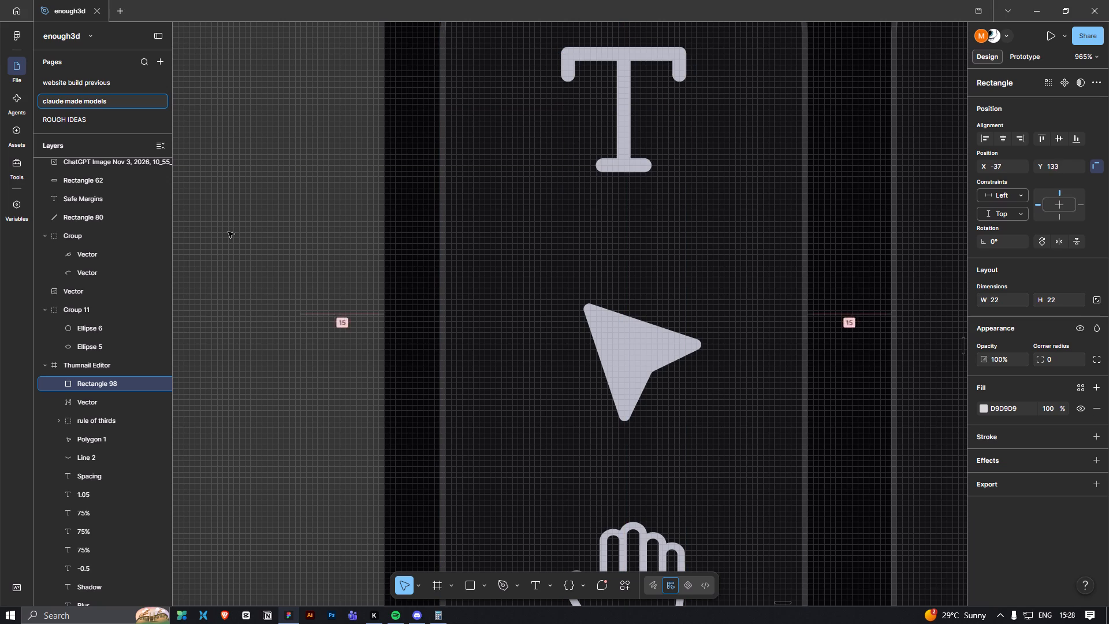
pyautogui.moveTo(228, 232); pyautogui.dragTo(228, 243)
pyautogui.press('space')
pyautogui.moveTo(280, 354); pyautogui.dragTo(473, 399)
pyautogui.doubleClick(437, 309)
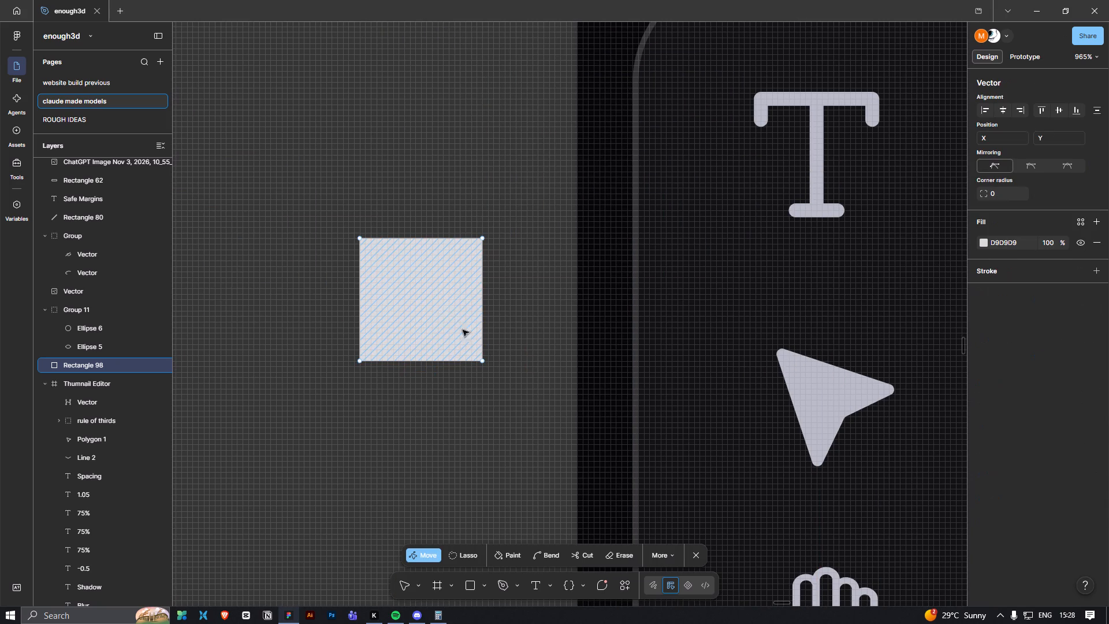
pyautogui.click(695, 560)
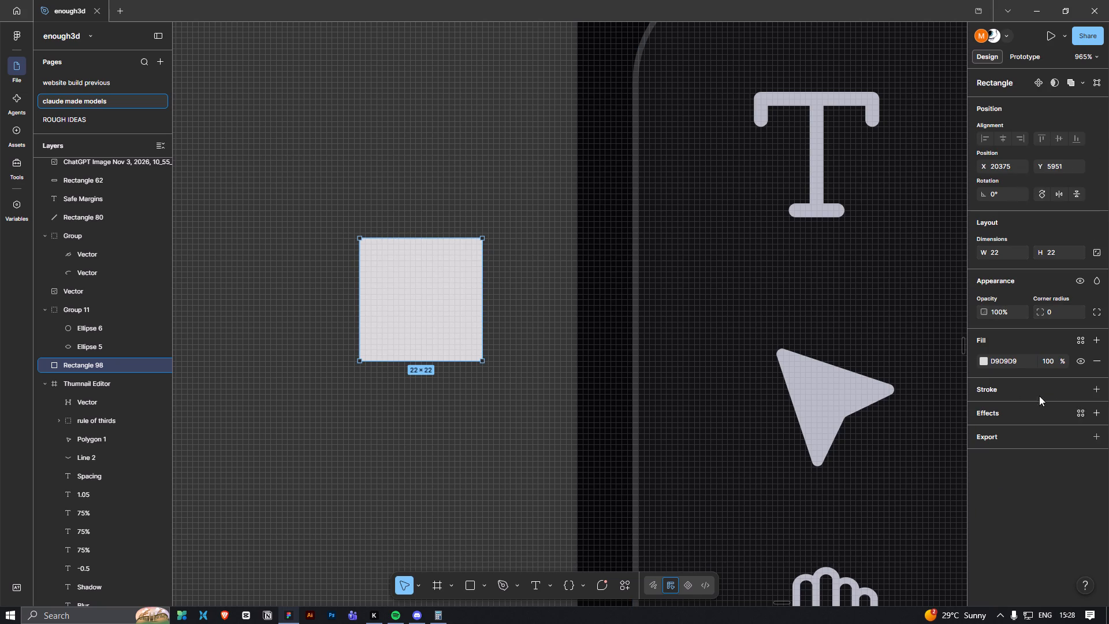
# Turn the square into an outline with a weight 1 inside stroke sampled from the arrow icon and 0% fill opacity.
pyautogui.click(1103, 390)
pyautogui.click(1083, 442)
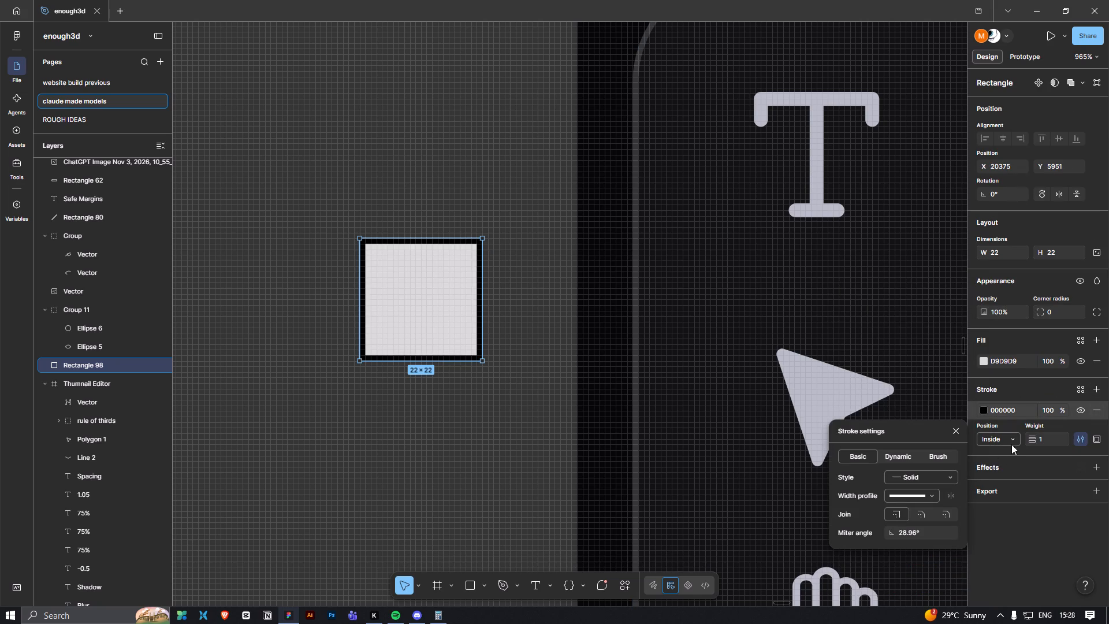
pyautogui.moveTo(1066, 360); pyautogui.dragTo(551, 320)
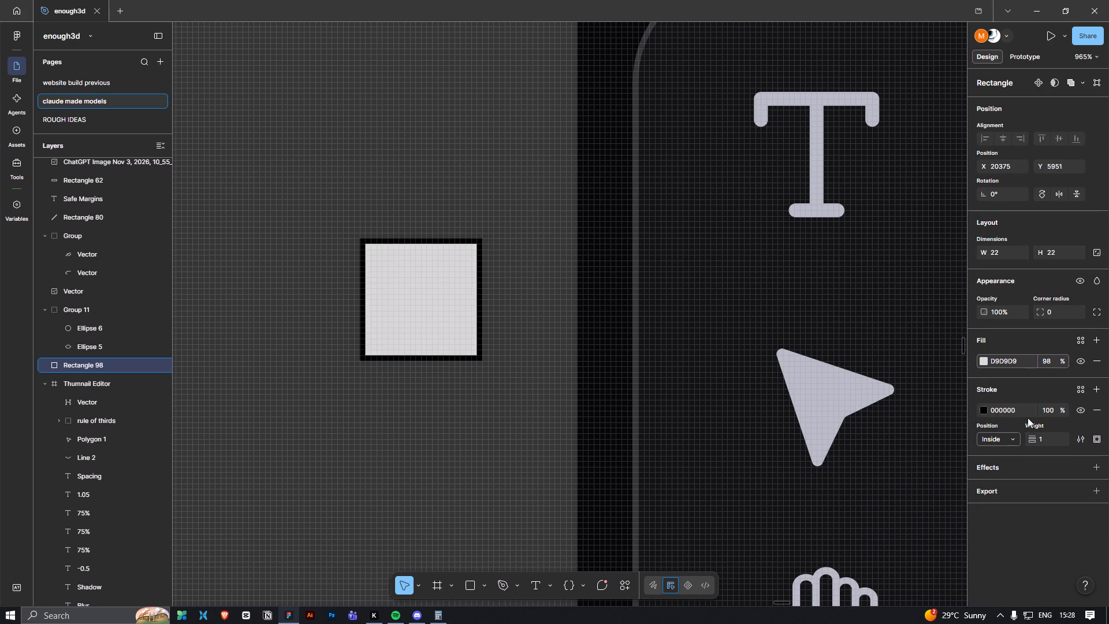
pyautogui.click(988, 407)
pyautogui.click(987, 408)
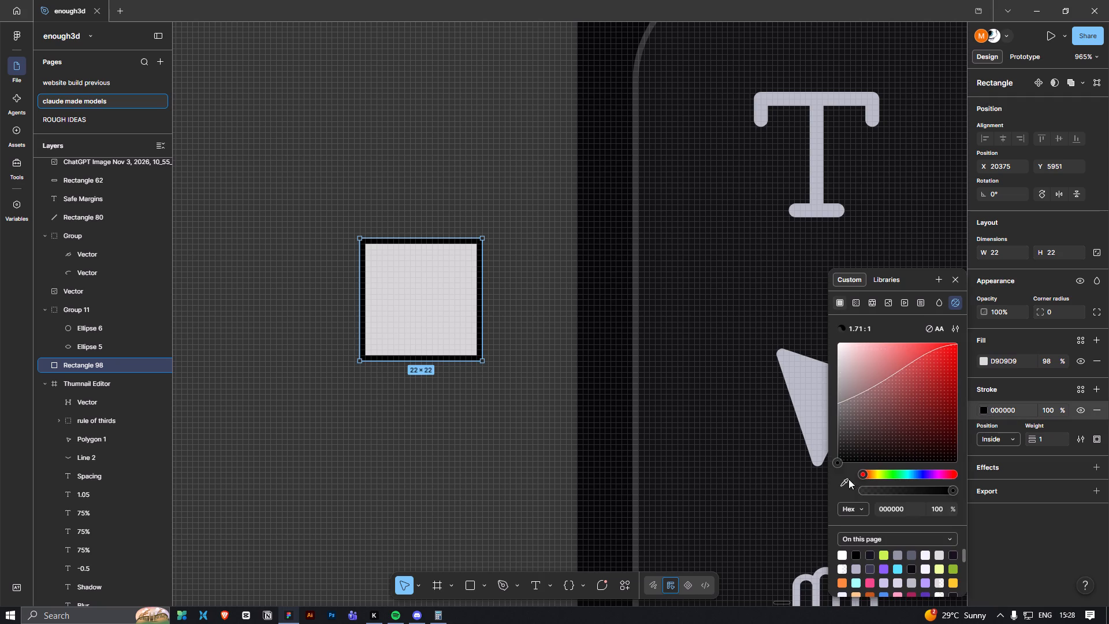
pyautogui.click(842, 479)
pyautogui.click(803, 384)
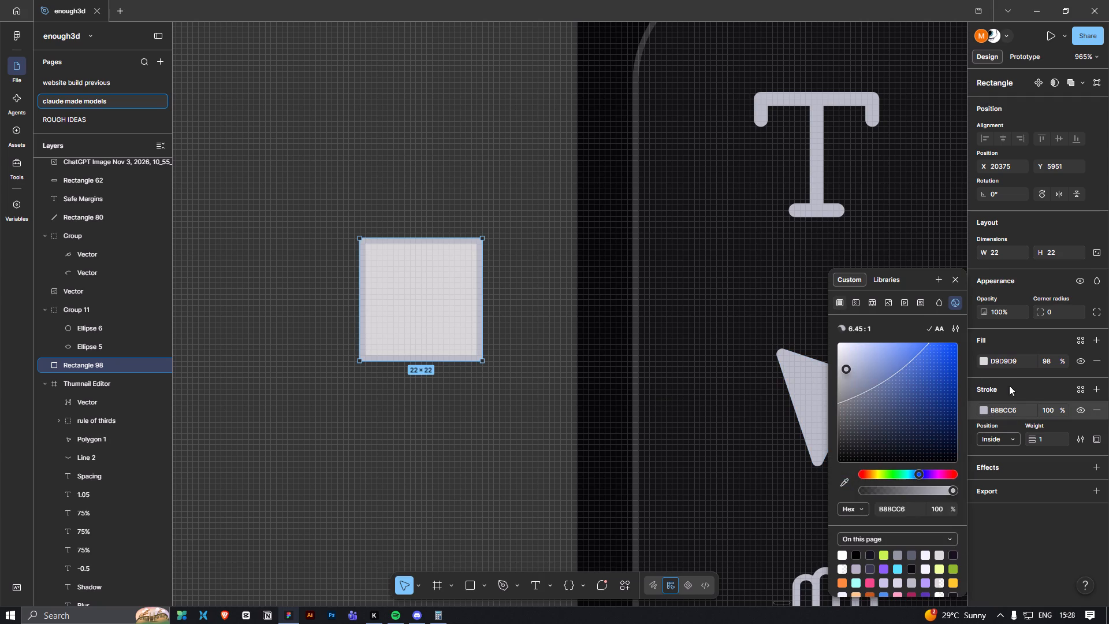
pyautogui.moveTo(1061, 363); pyautogui.dragTo(305, 348)
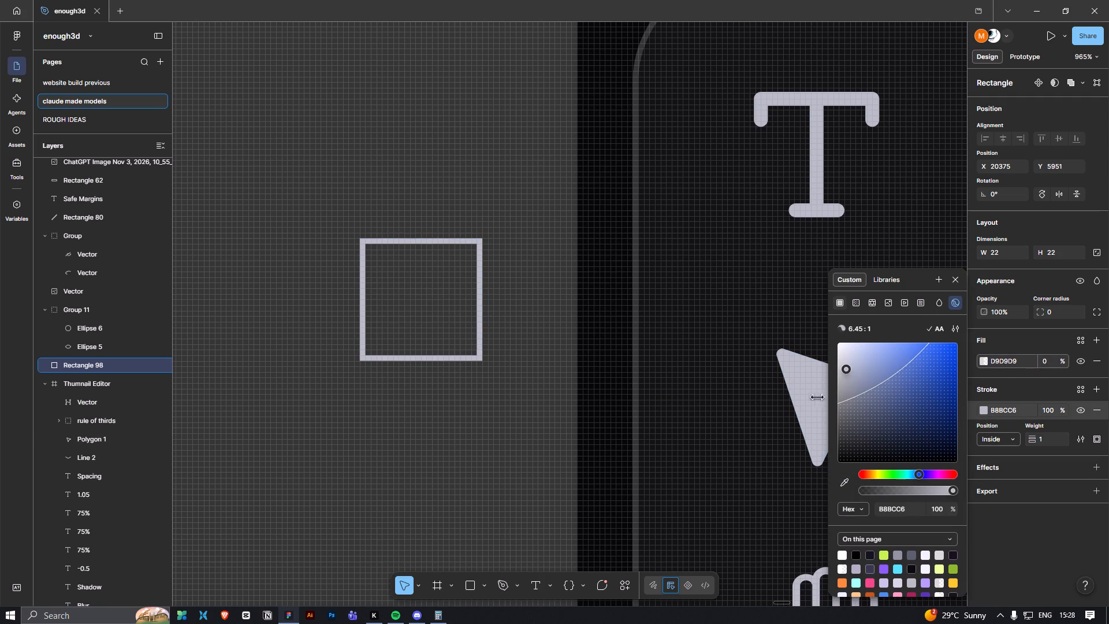
pyautogui.moveTo(305, 348); pyautogui.dragTo(298, 351)
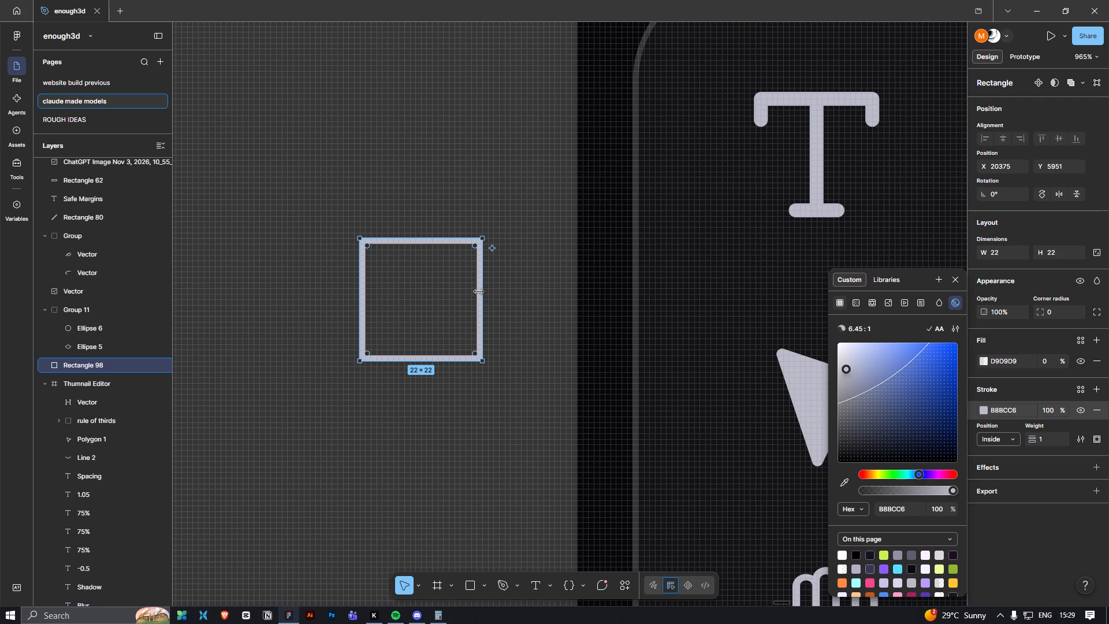
# Round all the square's corners, trying radii of 10 and 1 before settling on 2.
pyautogui.doubleClick(457, 274)
pyautogui.doubleClick(475, 257)
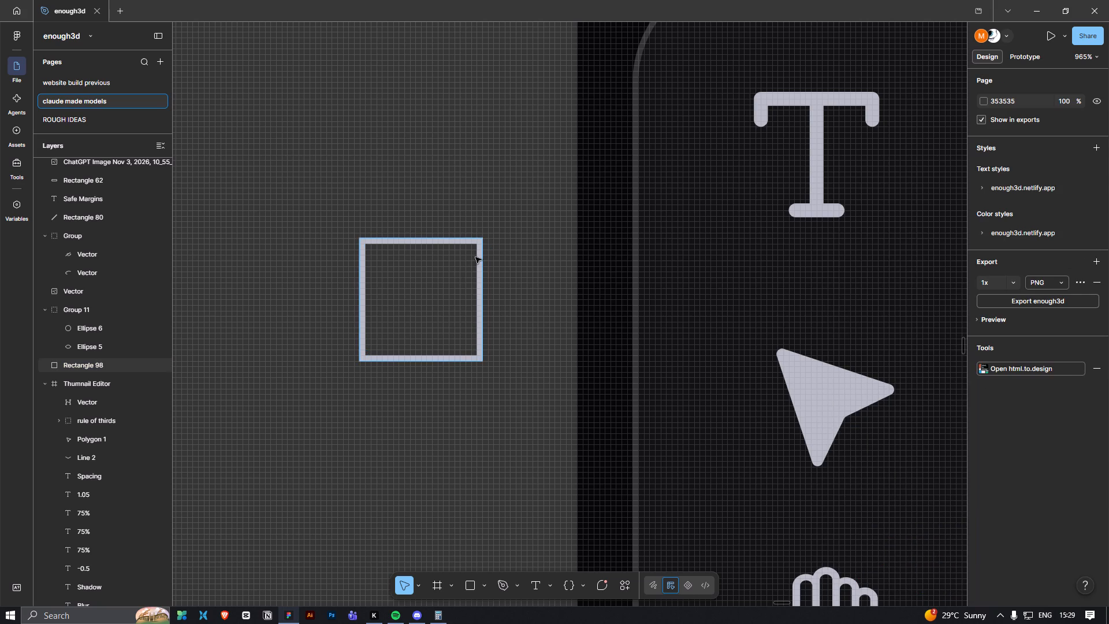
pyautogui.click(1010, 199)
pyautogui.write('10')
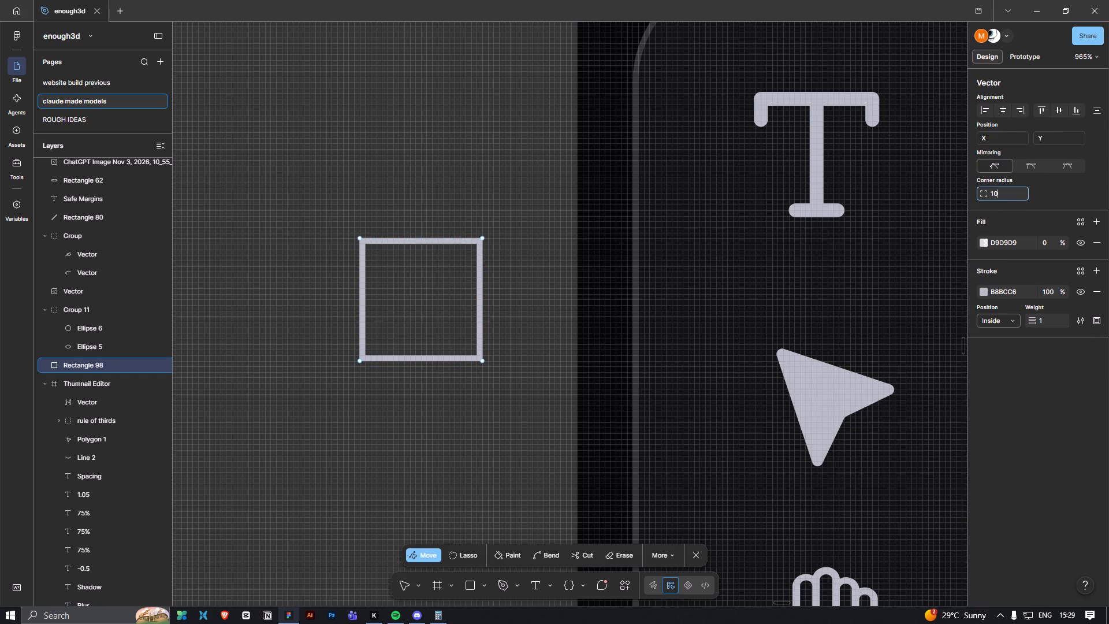
pyautogui.press('Return')
pyautogui.click(1011, 204)
pyautogui.click(1011, 192)
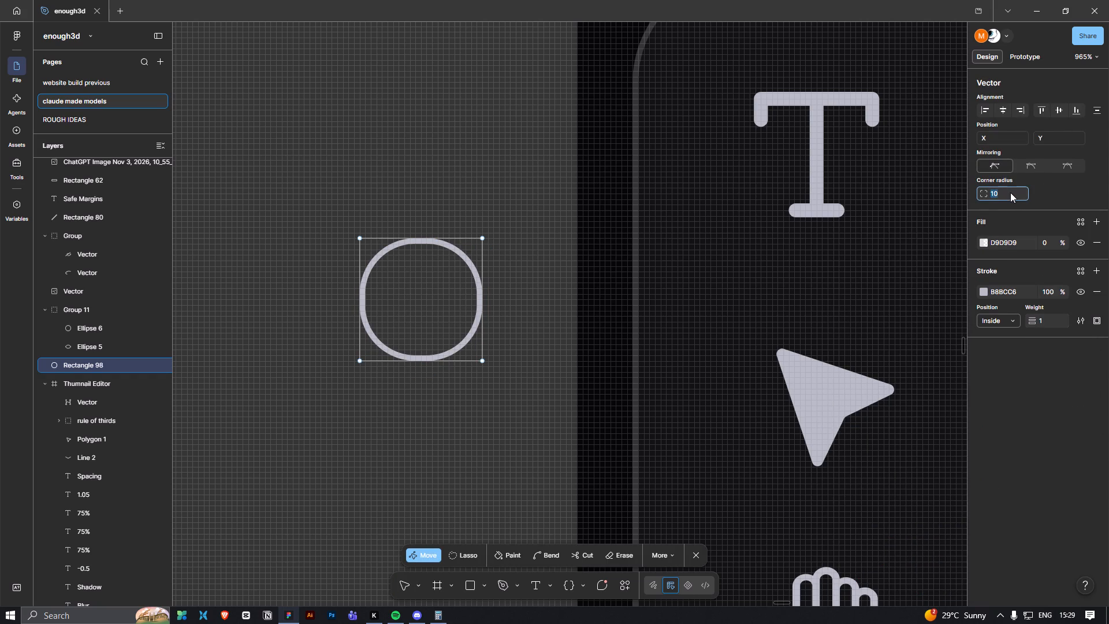
pyautogui.press('1')
pyautogui.press('Return')
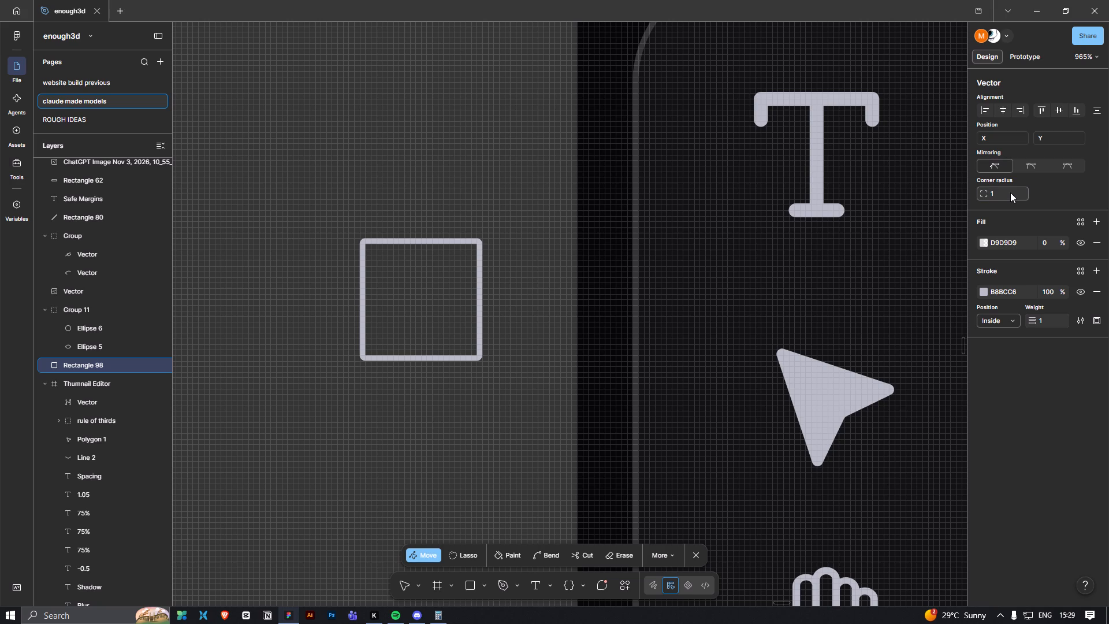
pyautogui.click(1010, 192)
pyautogui.press('2')
pyautogui.press('Return')
pyautogui.click(698, 563)
pyautogui.click(699, 561)
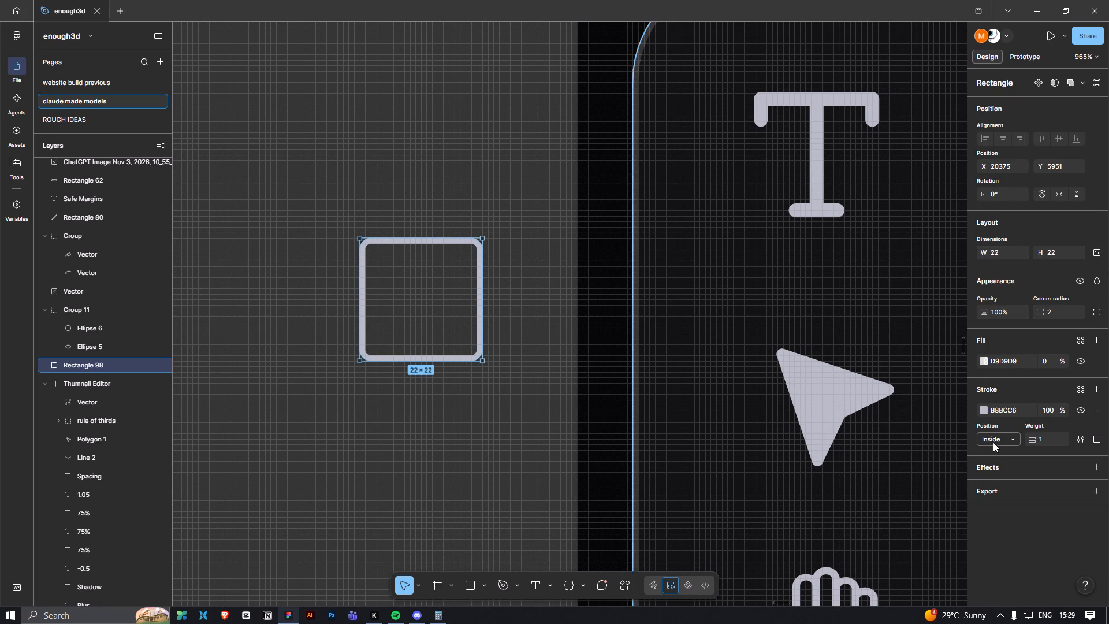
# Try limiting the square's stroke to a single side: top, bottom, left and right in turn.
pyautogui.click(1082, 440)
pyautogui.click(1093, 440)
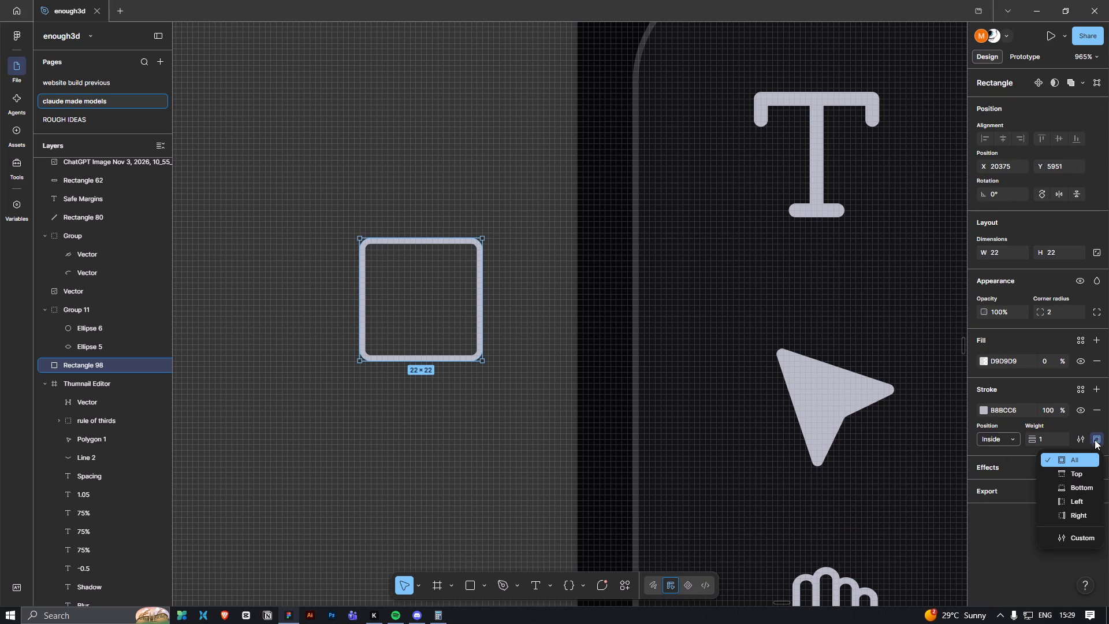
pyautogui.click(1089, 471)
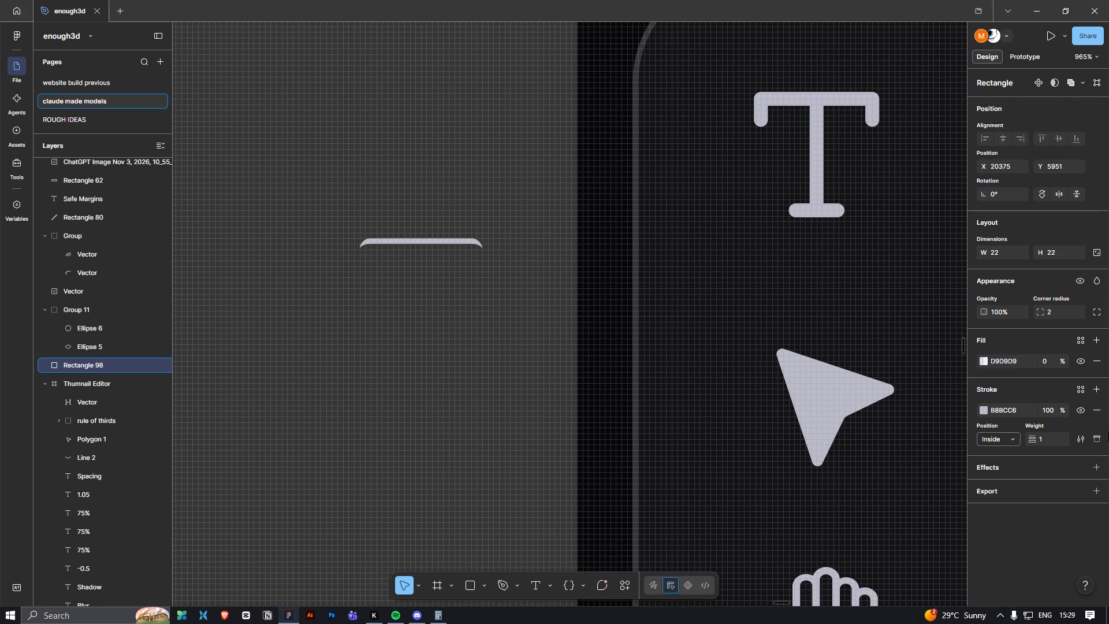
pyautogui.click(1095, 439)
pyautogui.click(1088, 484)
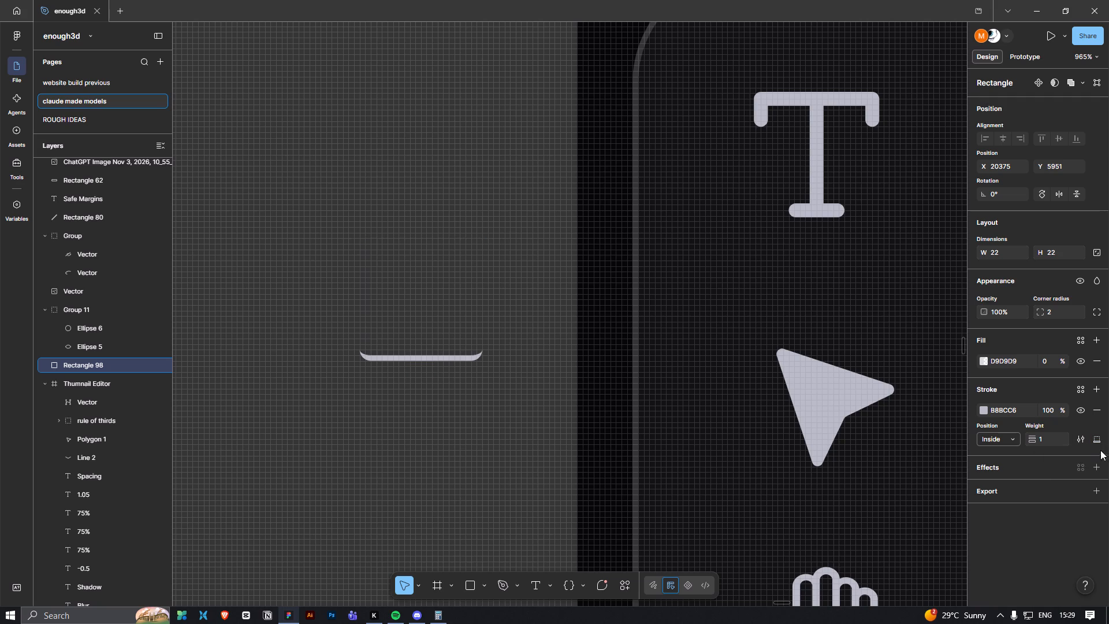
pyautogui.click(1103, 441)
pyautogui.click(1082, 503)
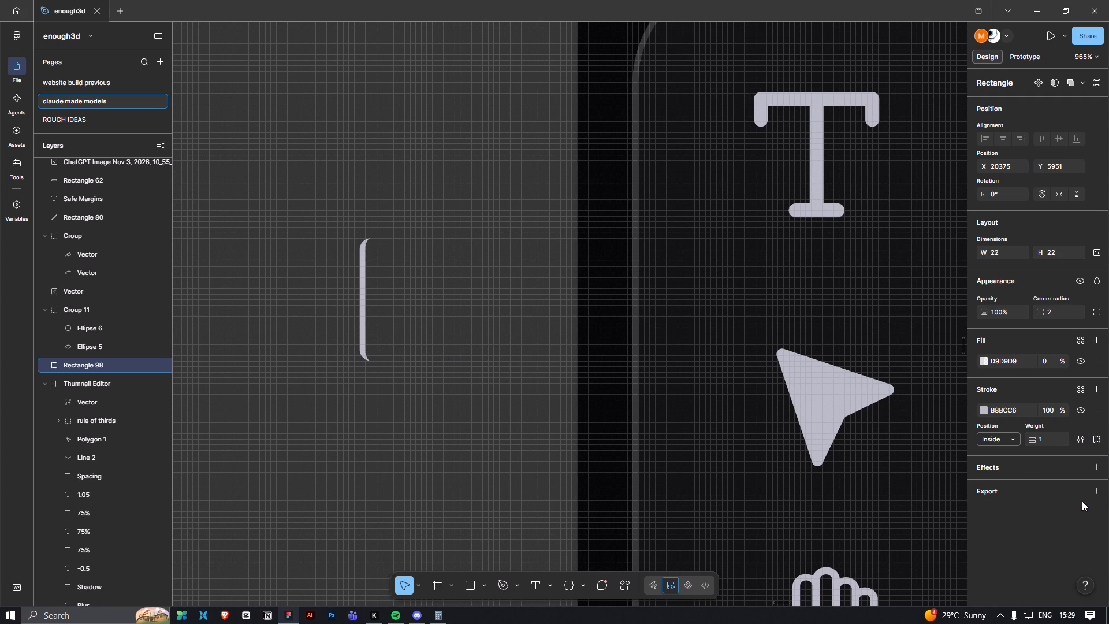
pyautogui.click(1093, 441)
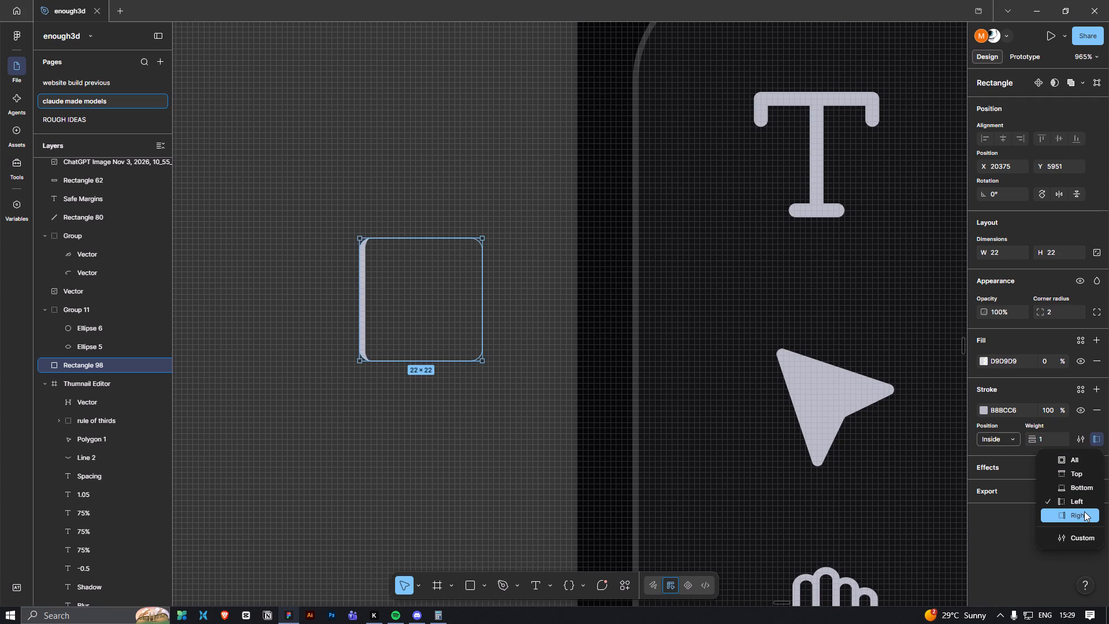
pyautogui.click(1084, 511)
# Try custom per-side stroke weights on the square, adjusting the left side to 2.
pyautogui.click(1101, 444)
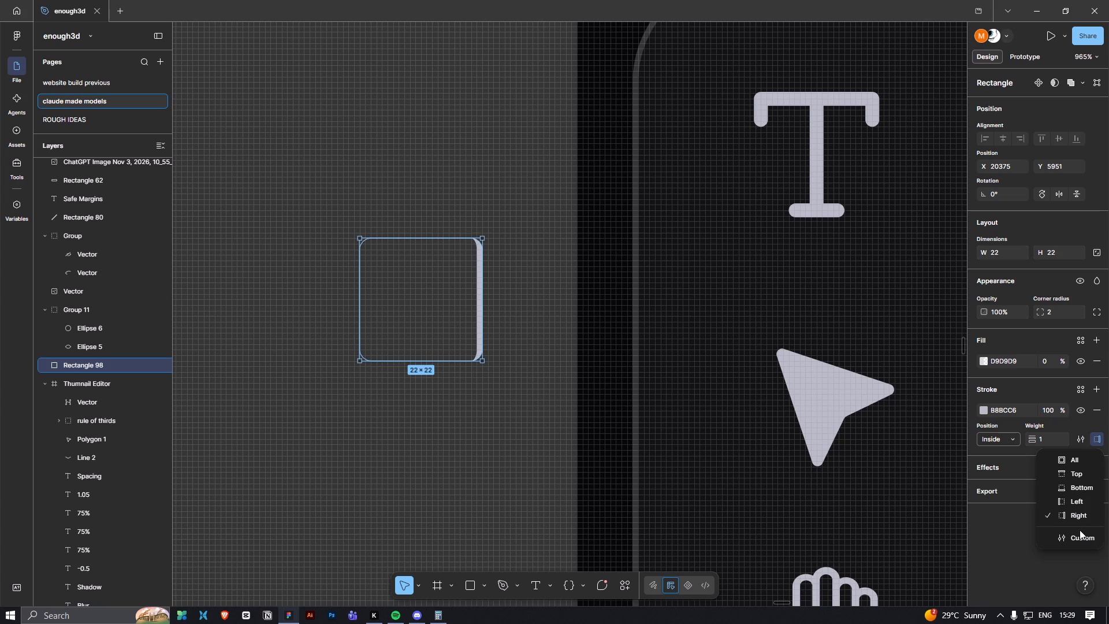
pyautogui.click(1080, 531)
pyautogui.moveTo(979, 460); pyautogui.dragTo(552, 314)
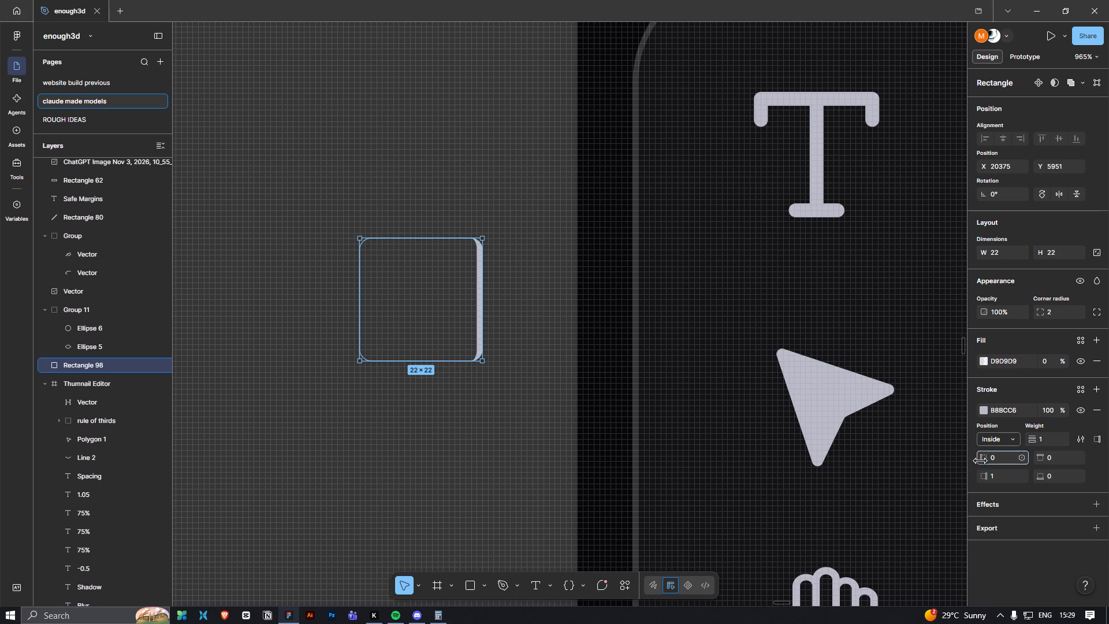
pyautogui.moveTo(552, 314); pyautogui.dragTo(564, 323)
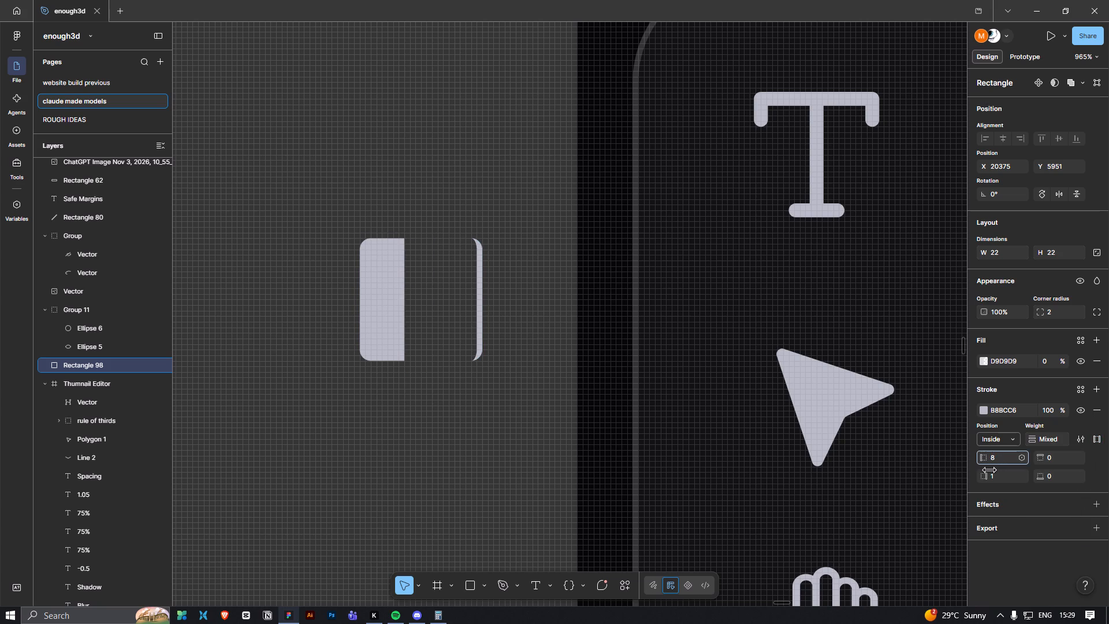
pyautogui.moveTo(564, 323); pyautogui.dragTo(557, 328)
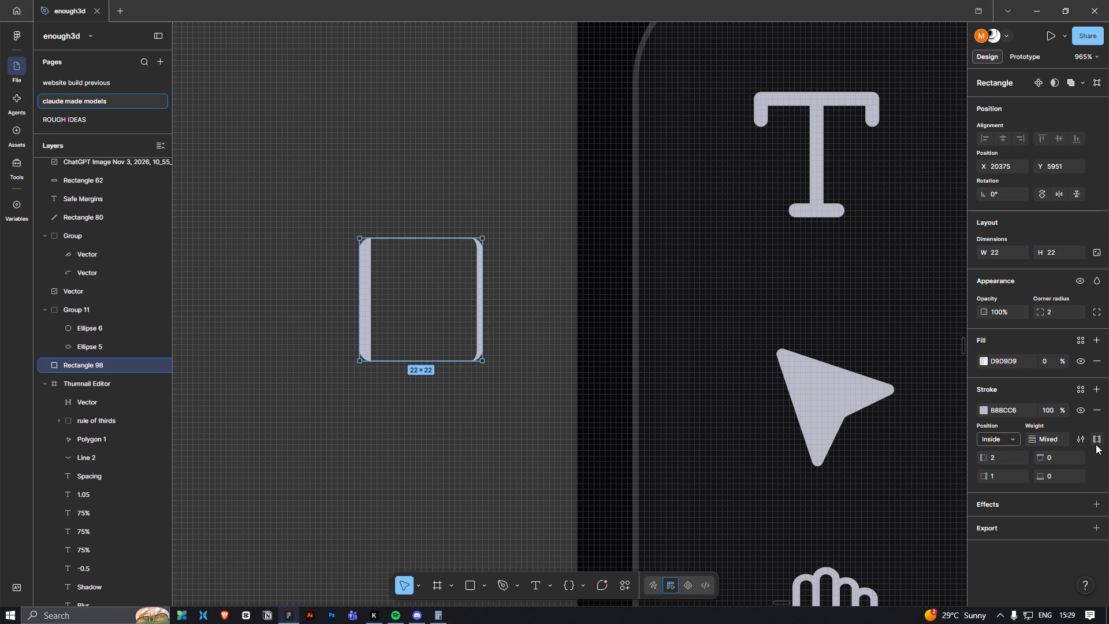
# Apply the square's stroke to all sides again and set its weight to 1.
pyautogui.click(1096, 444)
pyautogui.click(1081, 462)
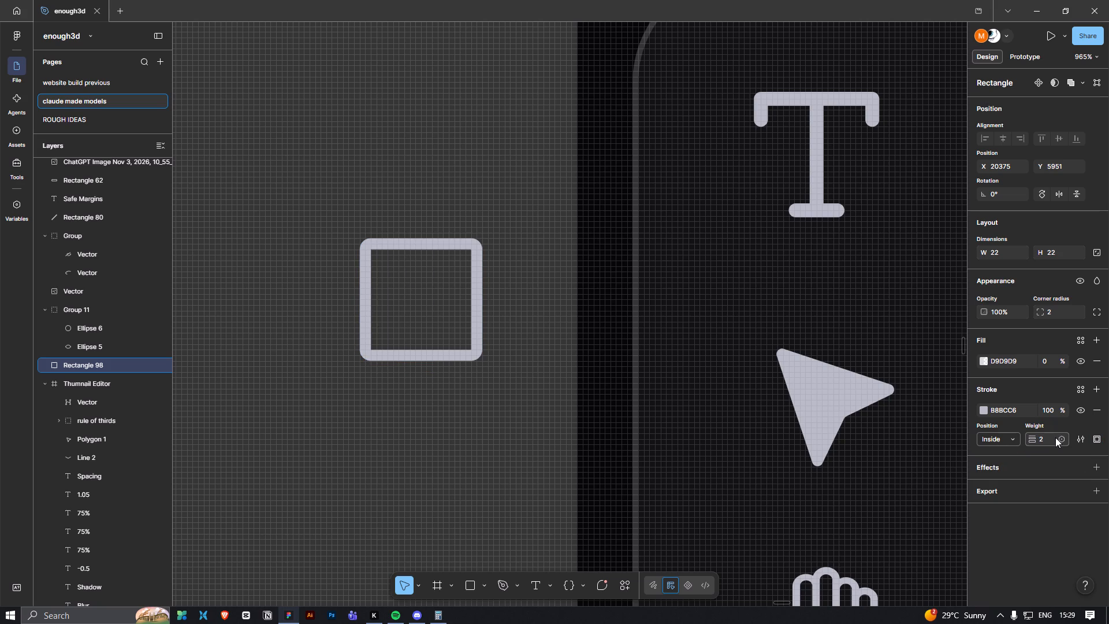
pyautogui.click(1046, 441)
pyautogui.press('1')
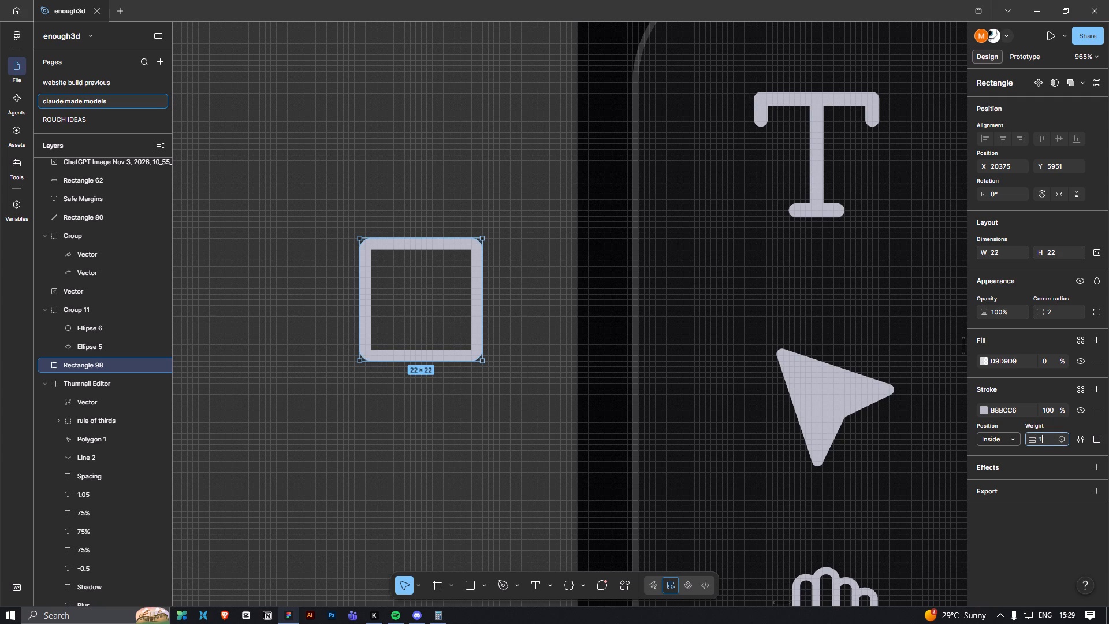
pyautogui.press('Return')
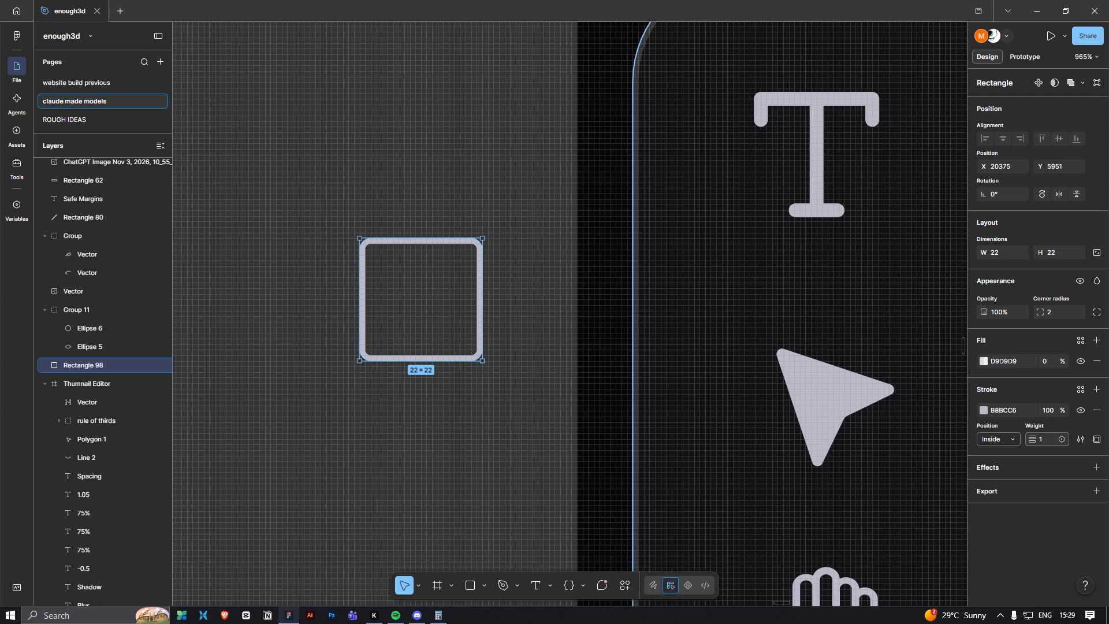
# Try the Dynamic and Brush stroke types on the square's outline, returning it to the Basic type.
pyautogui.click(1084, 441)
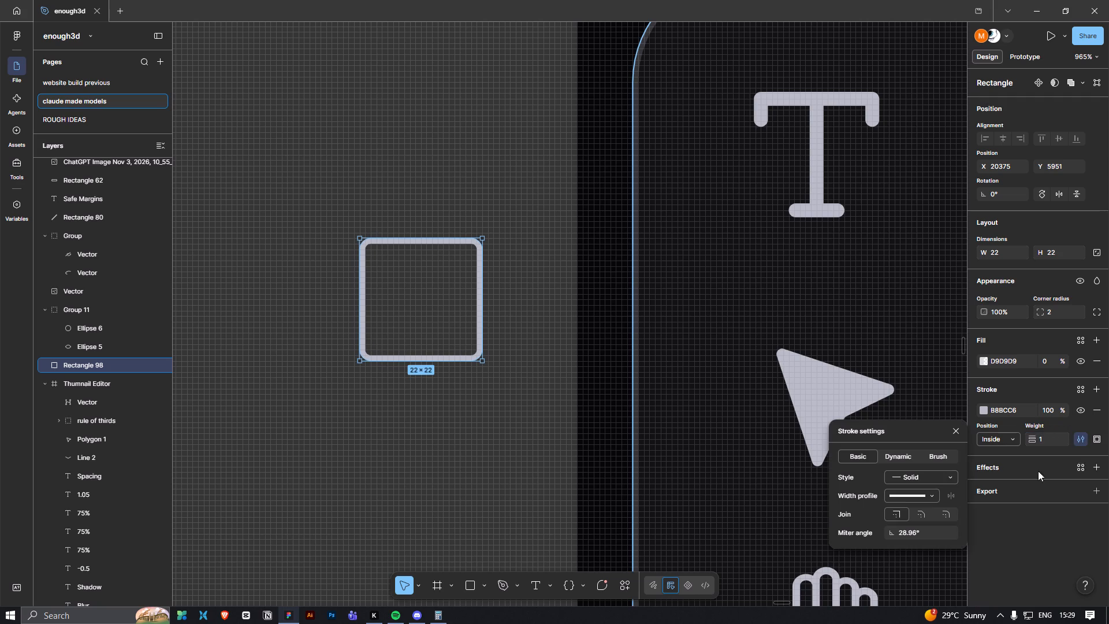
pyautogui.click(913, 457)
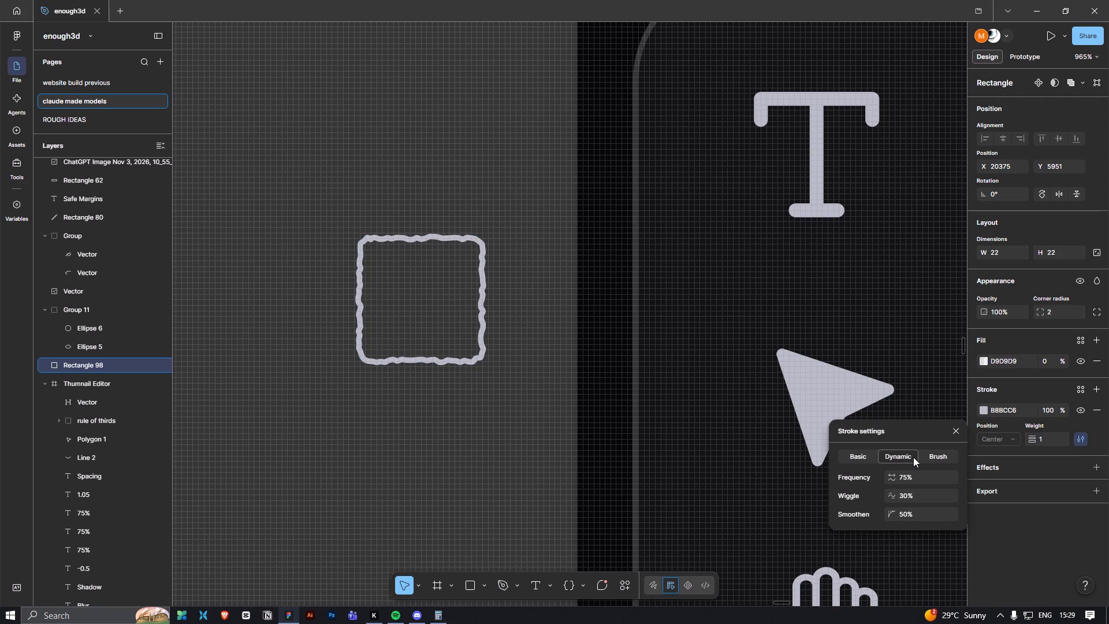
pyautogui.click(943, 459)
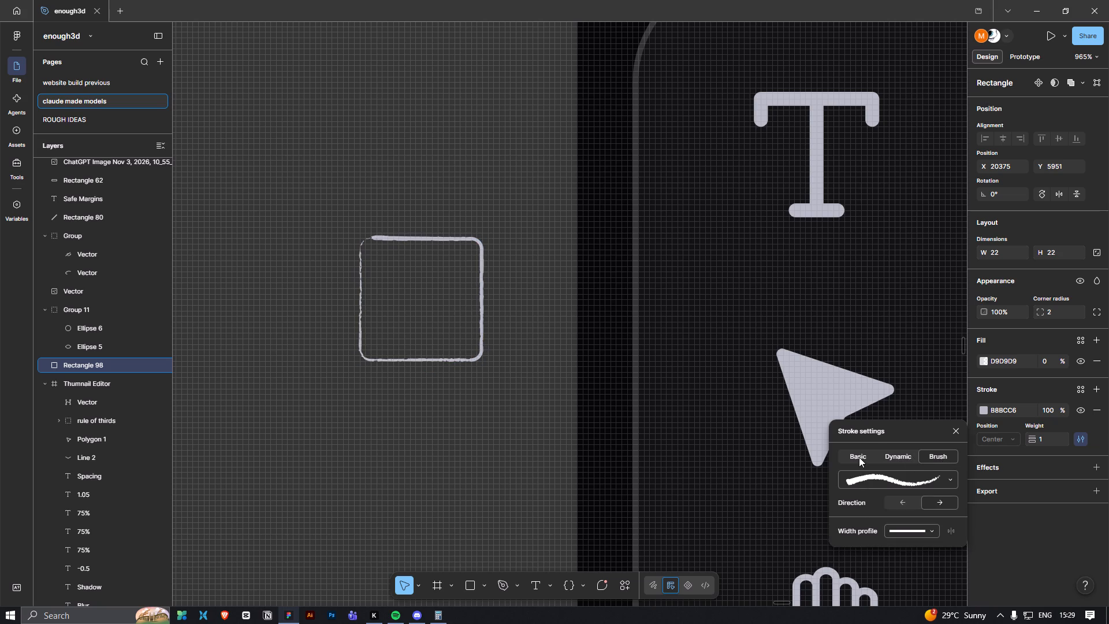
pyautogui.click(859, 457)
# Change the square's stroke style to Dashed and set the gap between dashes to 5.
pyautogui.click(932, 491)
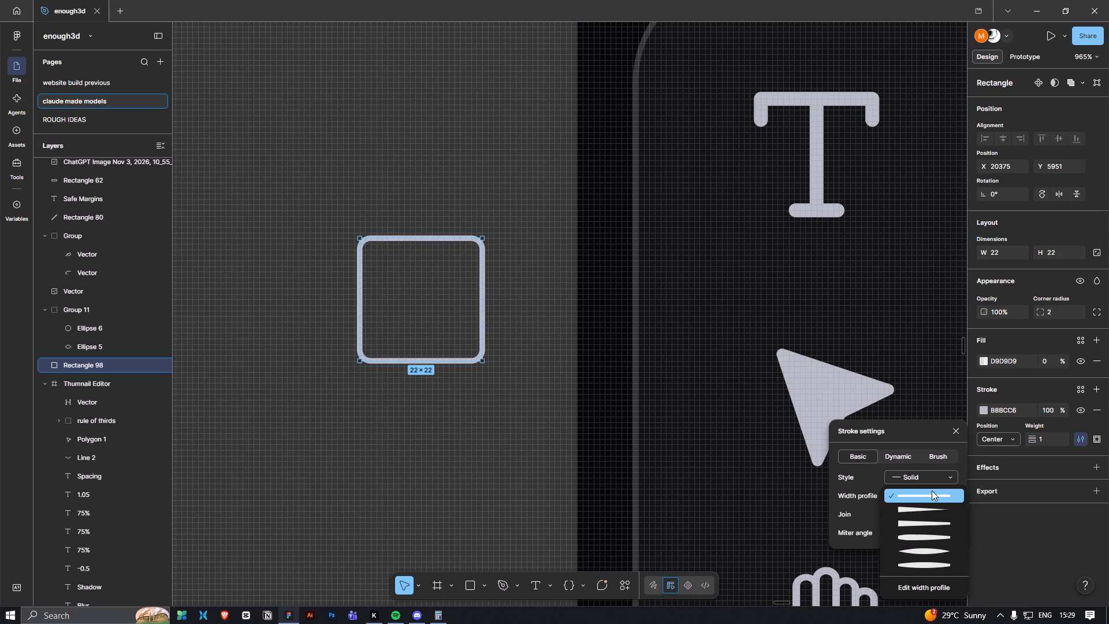
pyautogui.click(928, 476)
pyautogui.click(928, 480)
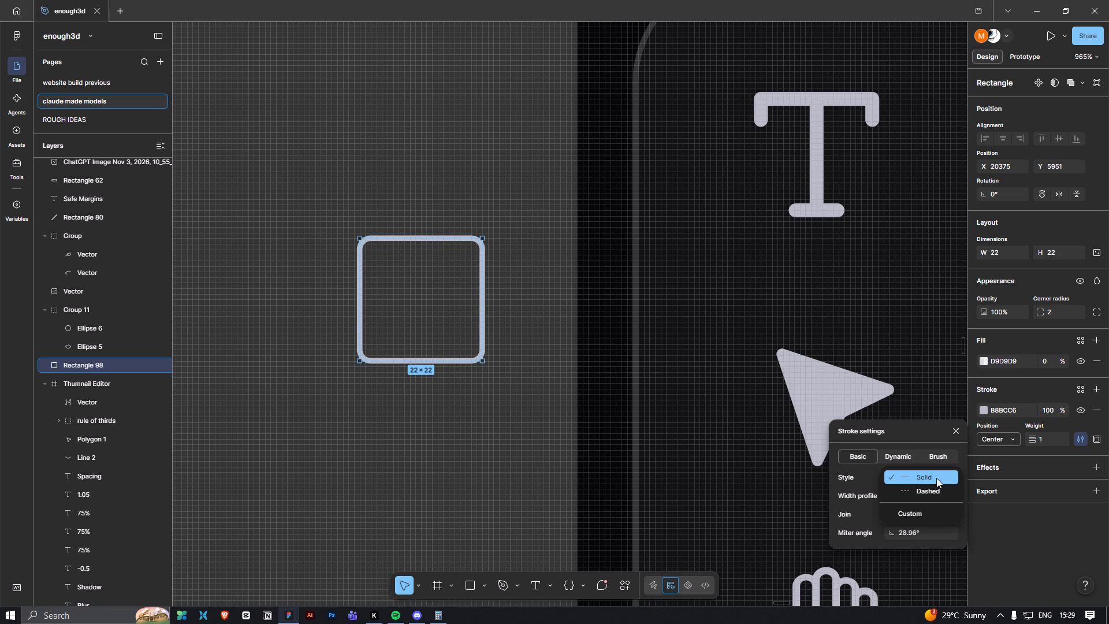
pyautogui.click(937, 491)
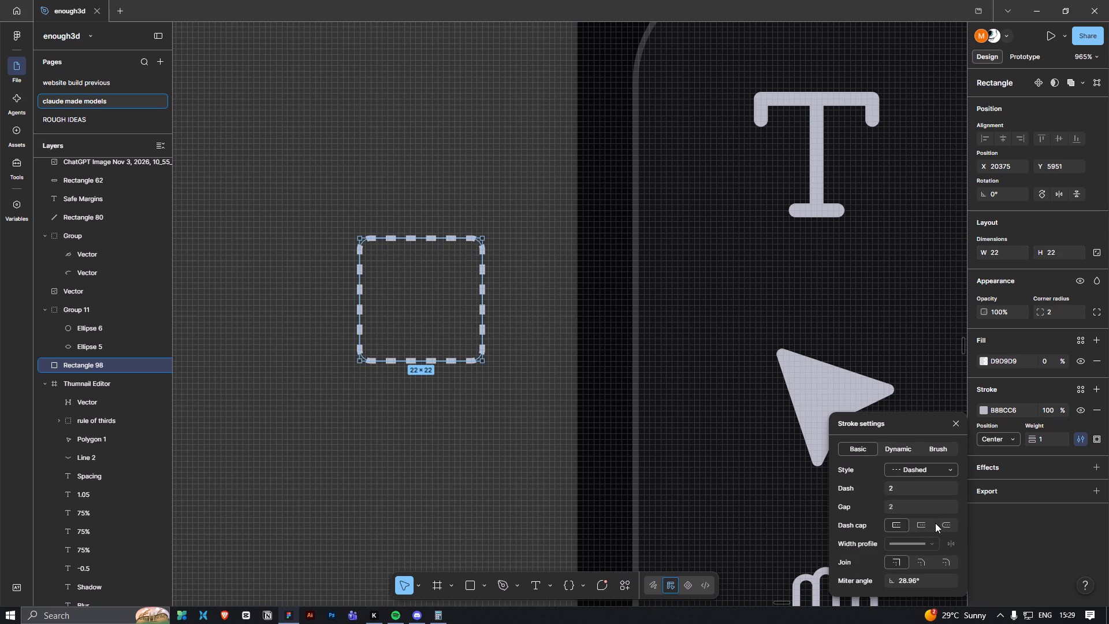
pyautogui.click(892, 489)
pyautogui.click(889, 491)
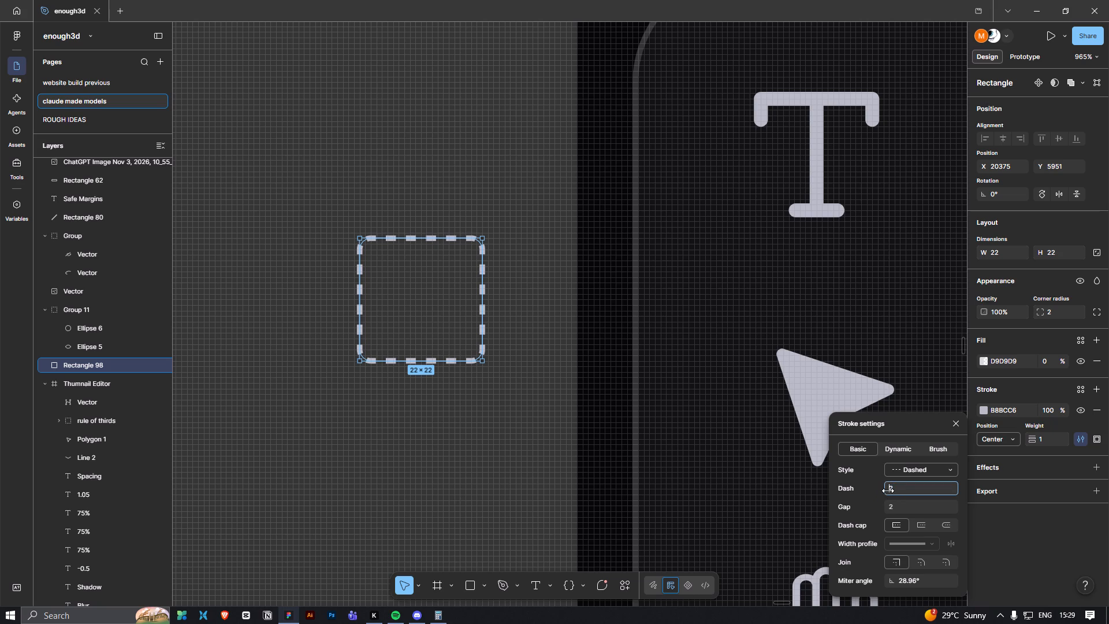
pyautogui.click(888, 491)
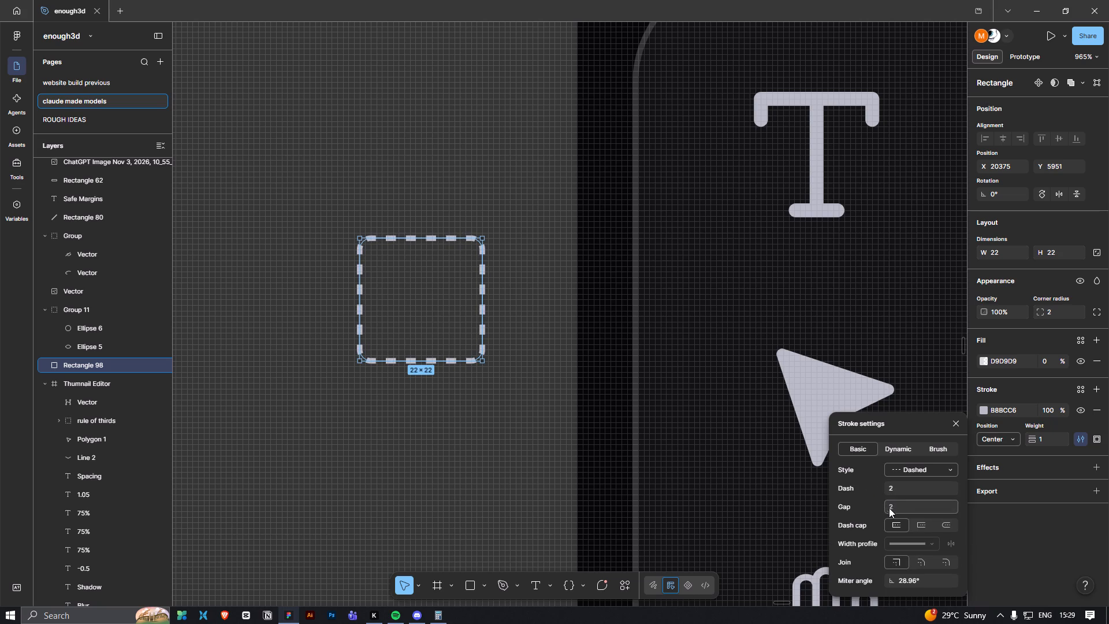
pyautogui.click(895, 506)
pyautogui.click(889, 509)
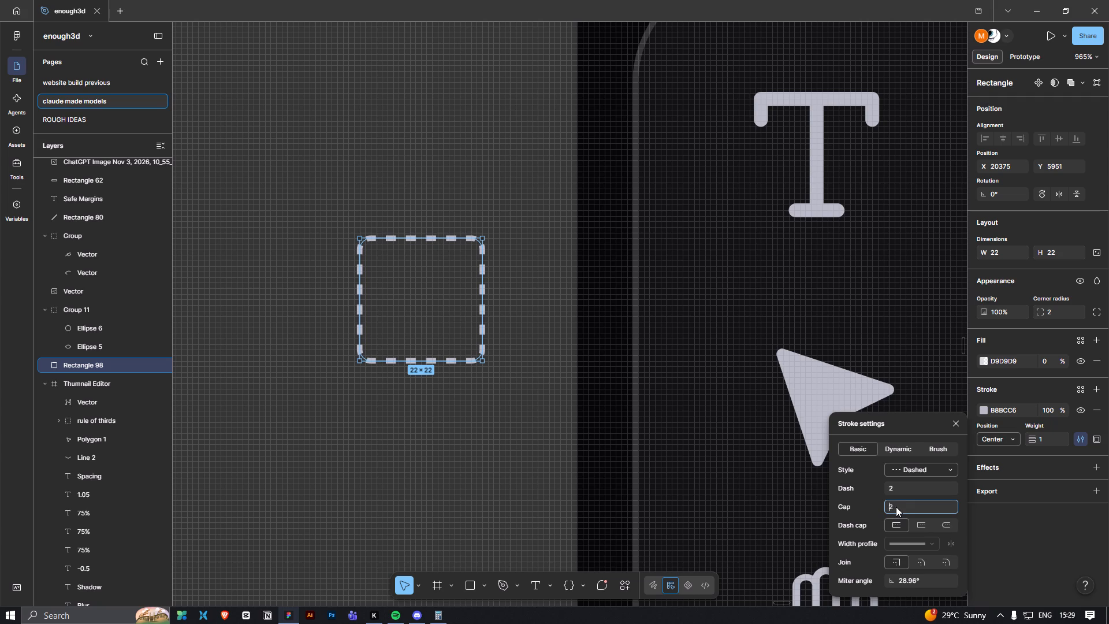
pyautogui.click(898, 507)
pyautogui.press('5')
pyautogui.press('Return')
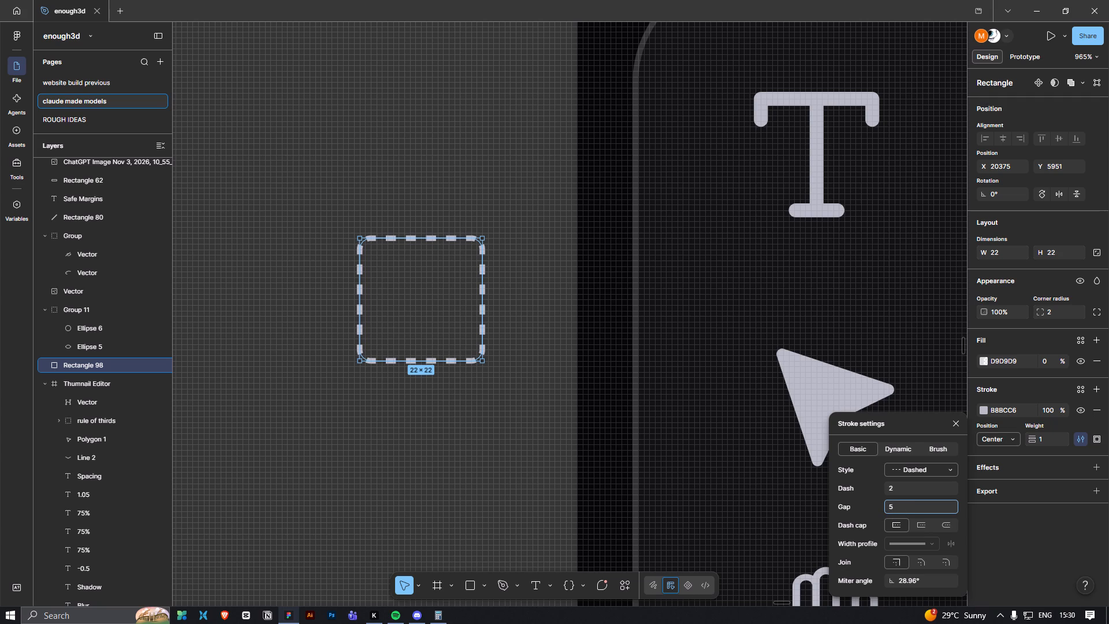
# Set the dash length of the square's dashed stroke to 0.
pyautogui.click(898, 506)
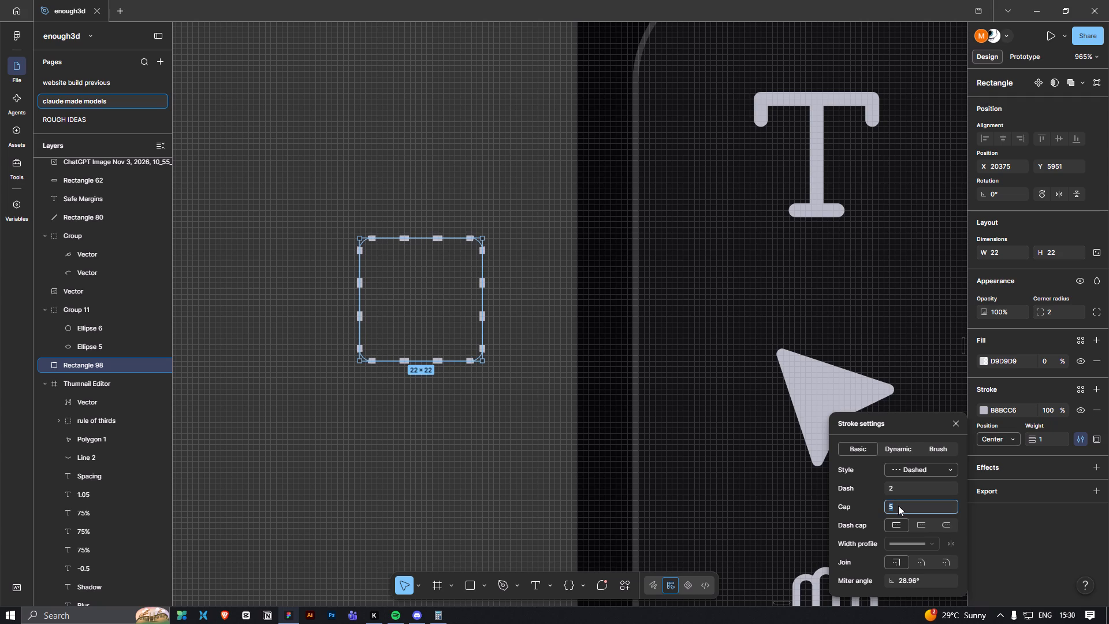
pyautogui.click(890, 489)
pyautogui.click(896, 488)
pyautogui.moveTo(884, 492); pyautogui.dragTo(868, 493)
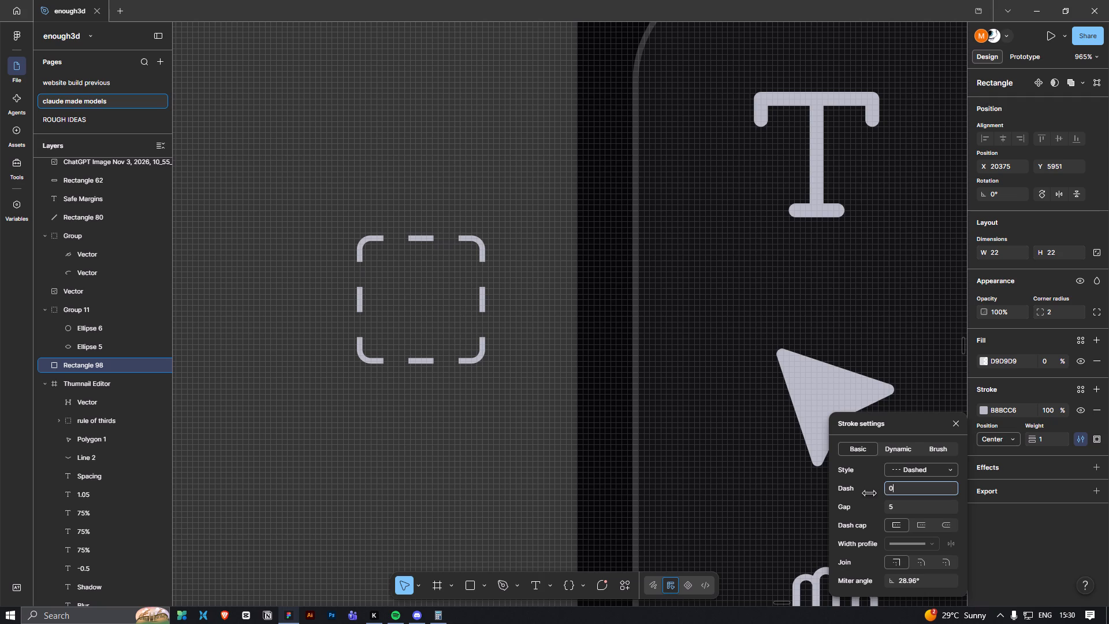
pyautogui.moveTo(868, 493); pyautogui.dragTo(860, 499)
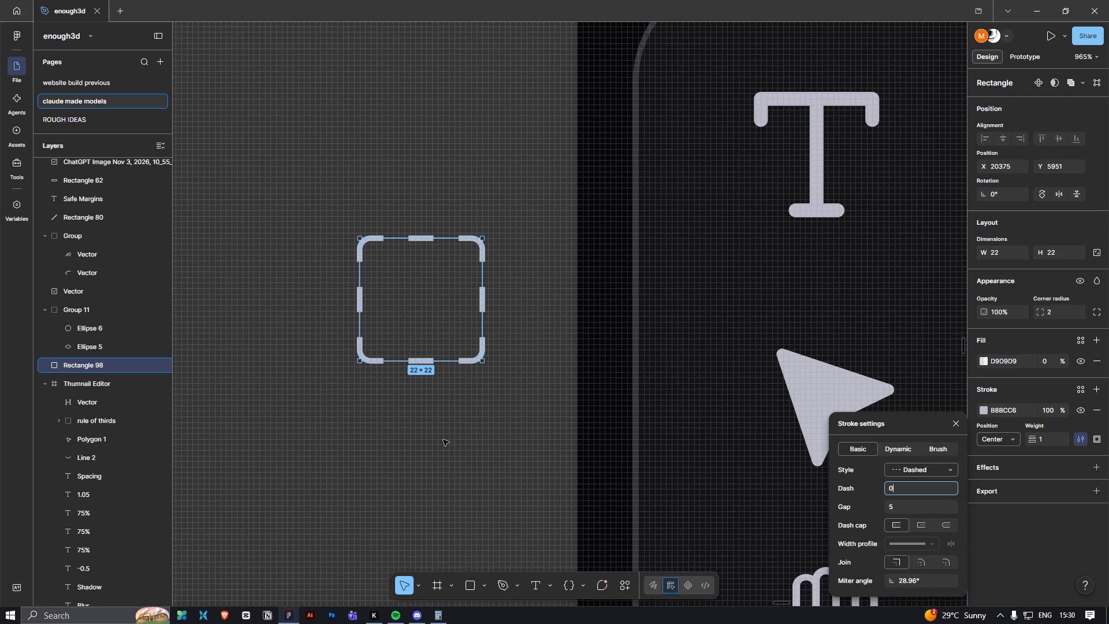
pyautogui.doubleClick(442, 440)
pyautogui.keyDown('ctrl'); pyautogui.scroll(-5, 457, 324); pyautogui.keyUp('ctrl')
pyautogui.keyDown('ctrl'); pyautogui.moveTo(371, 256); pyautogui.dragTo(381, 283); pyautogui.keyUp('ctrl')
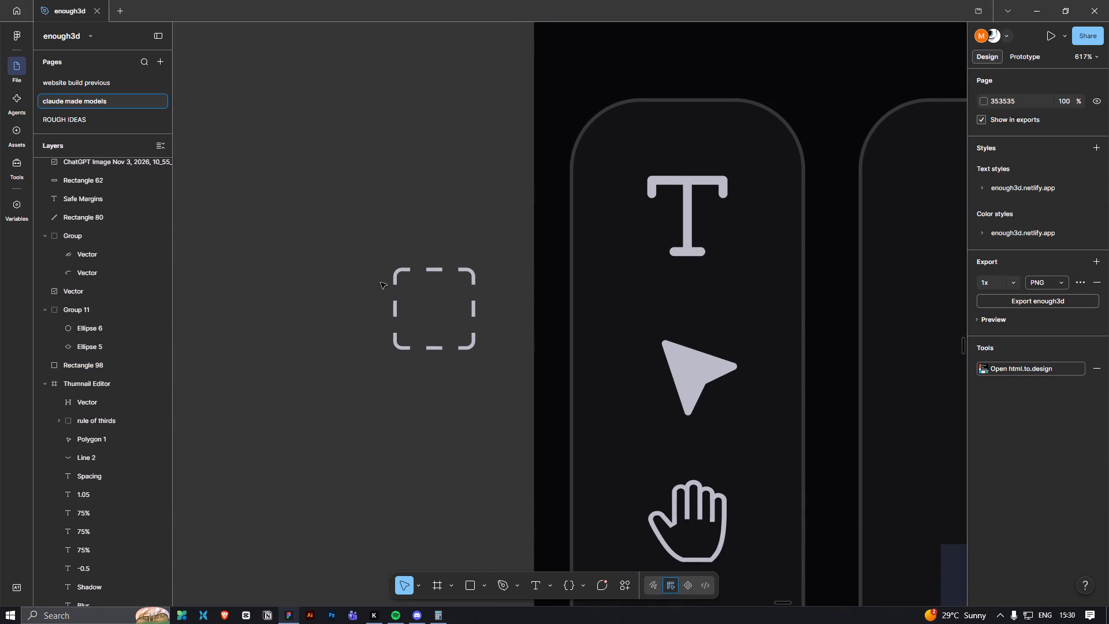
pyautogui.keyDown('ctrl'); pyautogui.moveTo(381, 283); pyautogui.dragTo(465, 359); pyautogui.keyUp('ctrl')
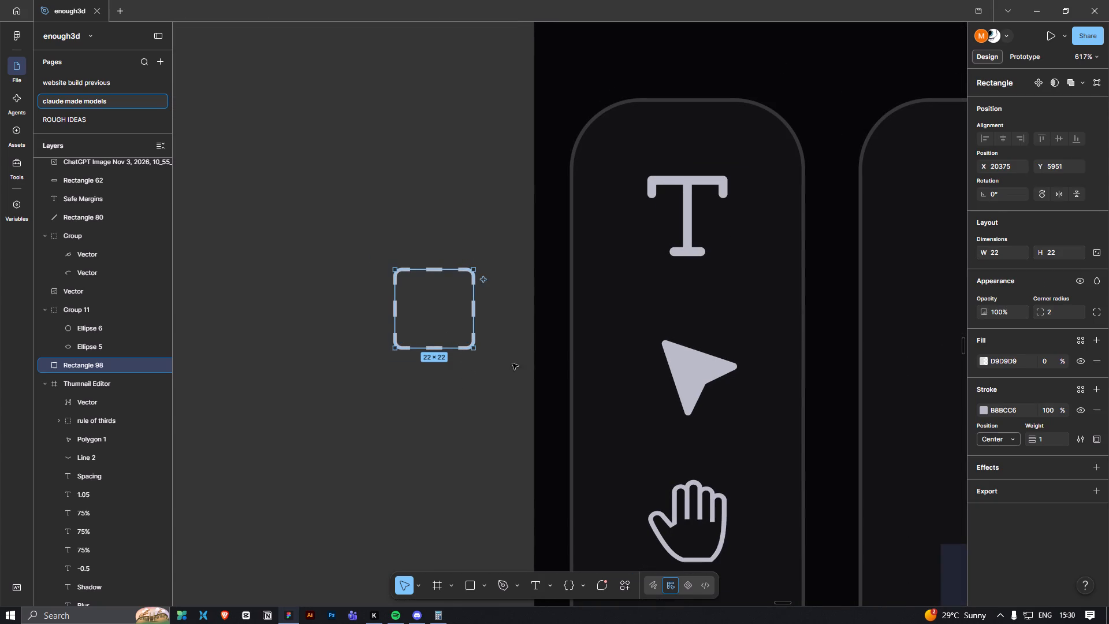
pyautogui.click(494, 390)
# Draw a triangle of about 27 × 27 with the Polygon tool beside the dashed square.
pyautogui.press('space')
pyautogui.moveTo(382, 385); pyautogui.dragTo(474, 415)
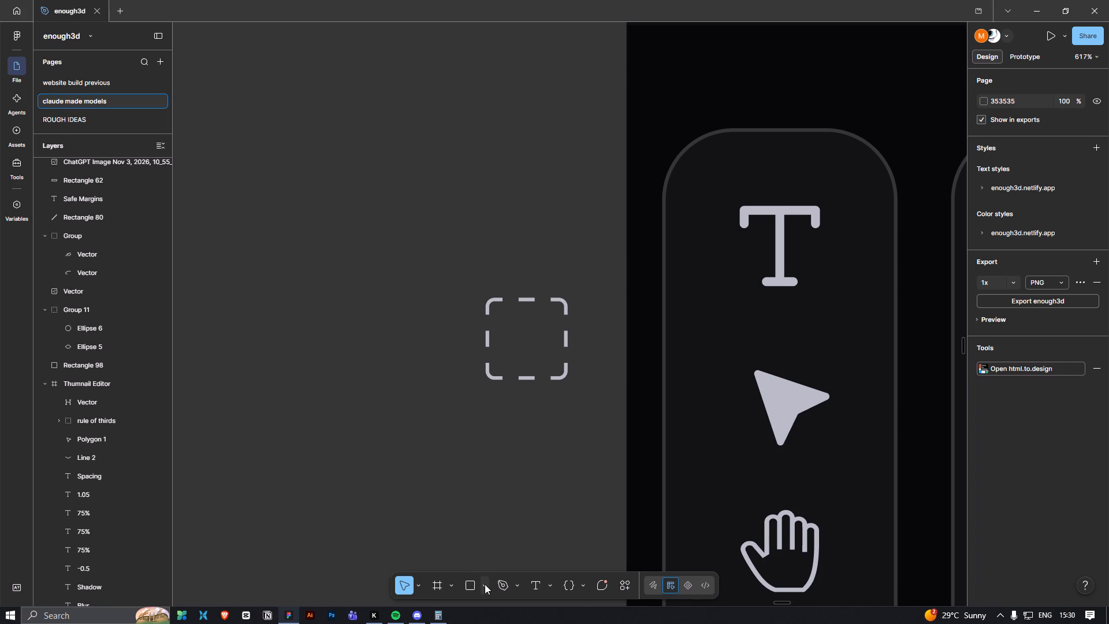
pyautogui.click(479, 586)
pyautogui.click(489, 586)
pyautogui.click(486, 589)
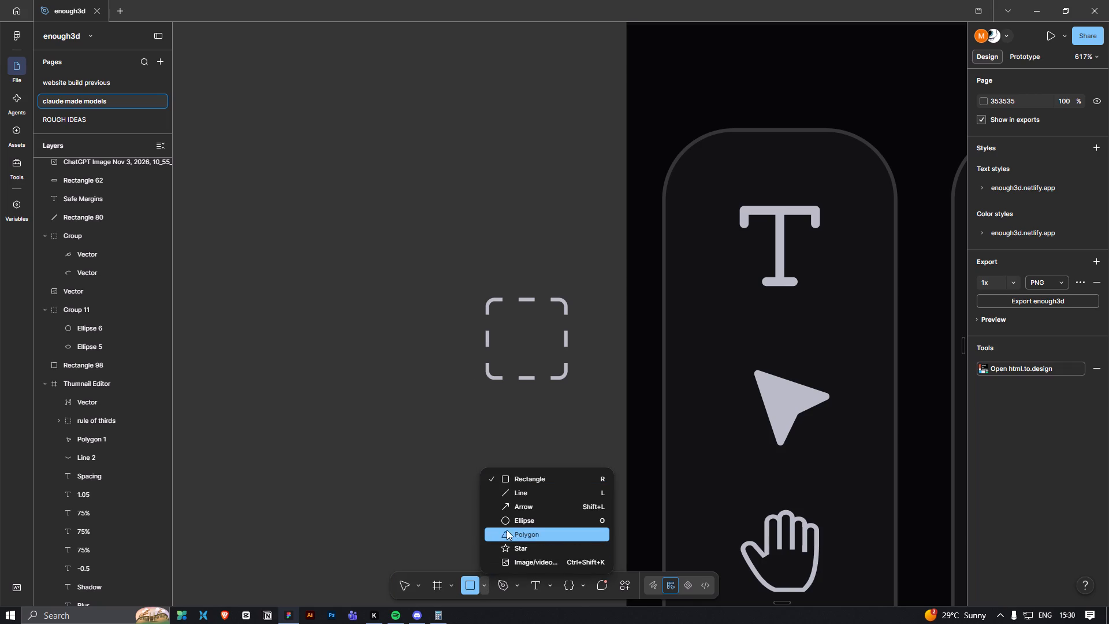
pyautogui.click(508, 534)
pyautogui.keyDown('shift'); pyautogui.moveTo(378, 318); pyautogui.dragTo(470, 404); pyautogui.keyUp('shift')
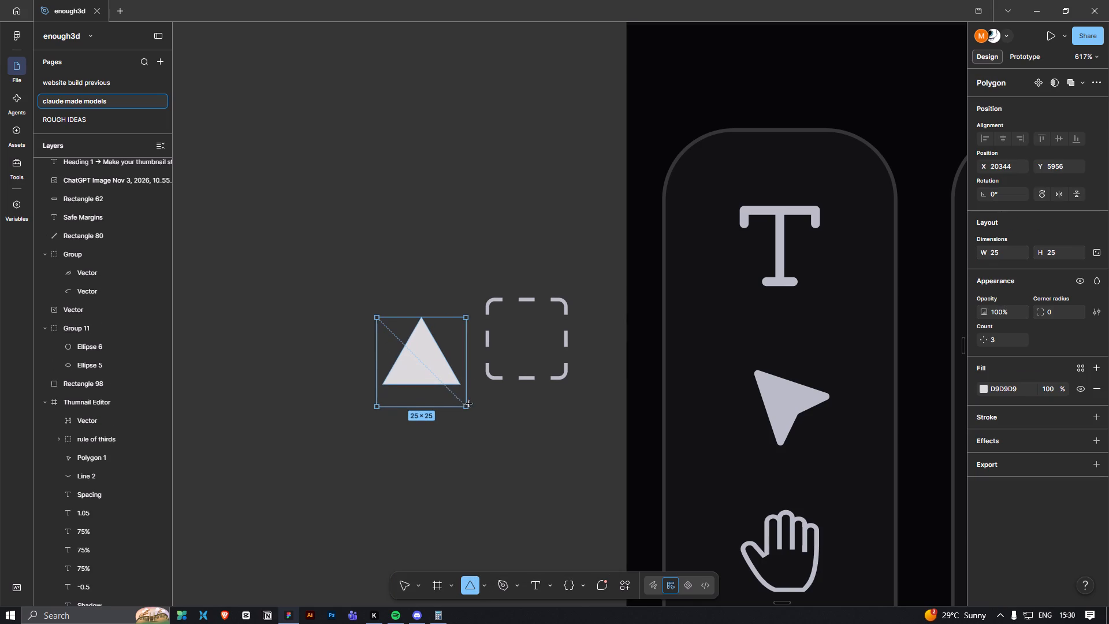
pyautogui.keyDown('shift'); pyautogui.moveTo(470, 404); pyautogui.dragTo(474, 412); pyautogui.keyUp('shift')
pyautogui.moveTo(431, 376); pyautogui.dragTo(419, 361)
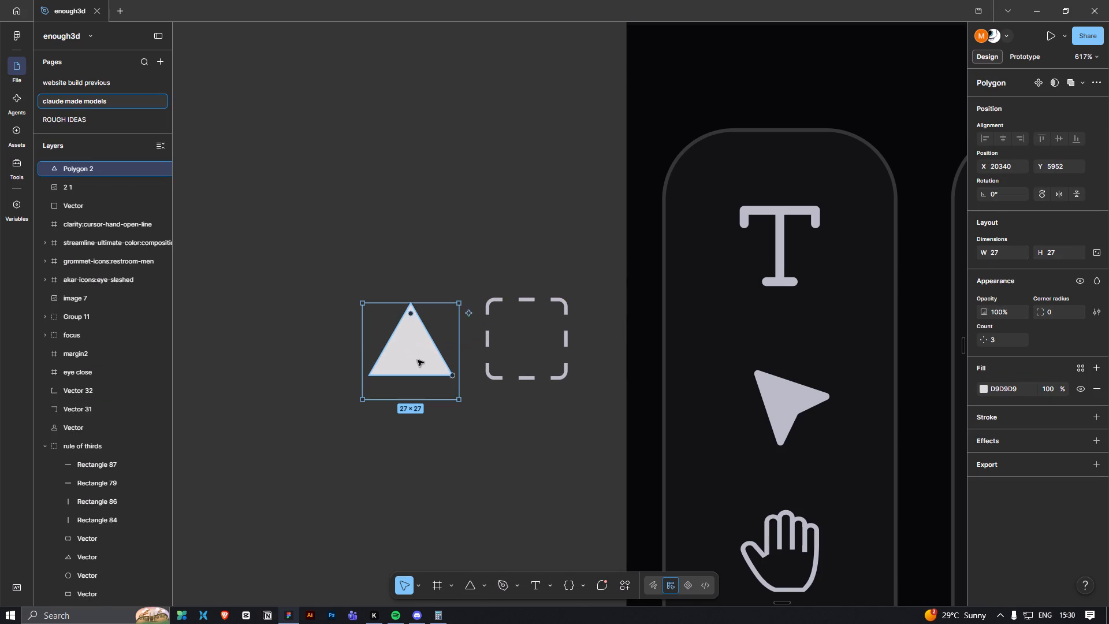
pyautogui.click(418, 360)
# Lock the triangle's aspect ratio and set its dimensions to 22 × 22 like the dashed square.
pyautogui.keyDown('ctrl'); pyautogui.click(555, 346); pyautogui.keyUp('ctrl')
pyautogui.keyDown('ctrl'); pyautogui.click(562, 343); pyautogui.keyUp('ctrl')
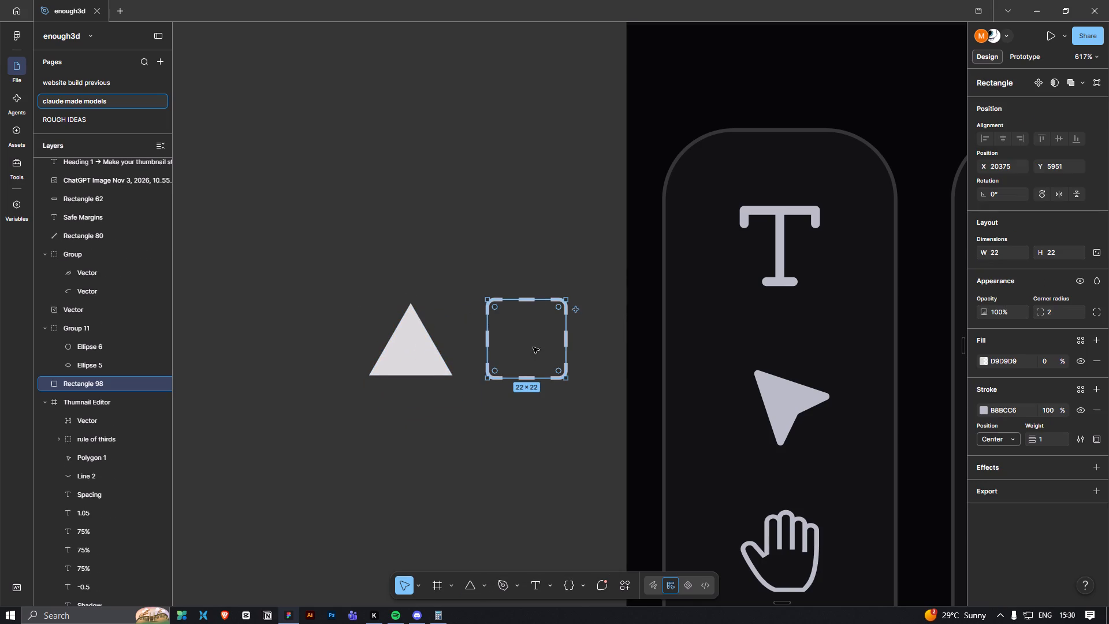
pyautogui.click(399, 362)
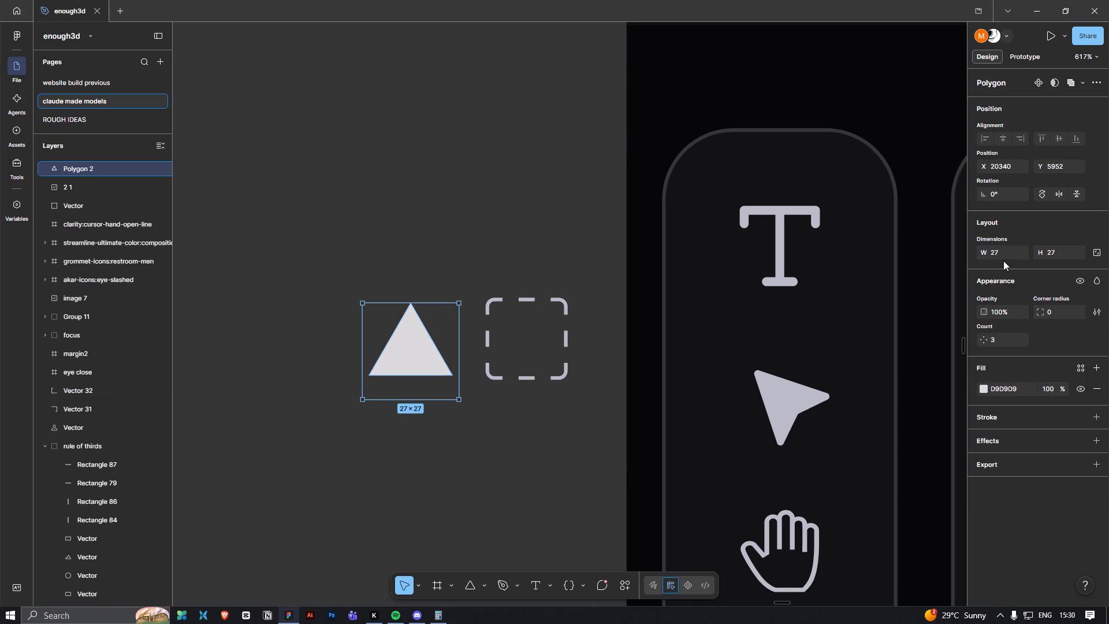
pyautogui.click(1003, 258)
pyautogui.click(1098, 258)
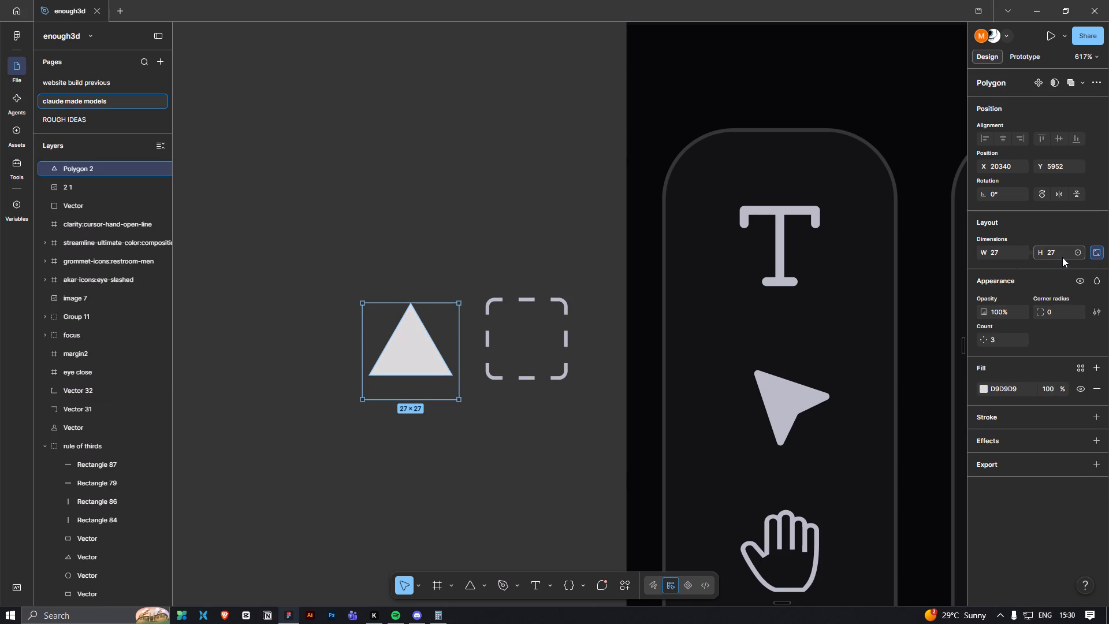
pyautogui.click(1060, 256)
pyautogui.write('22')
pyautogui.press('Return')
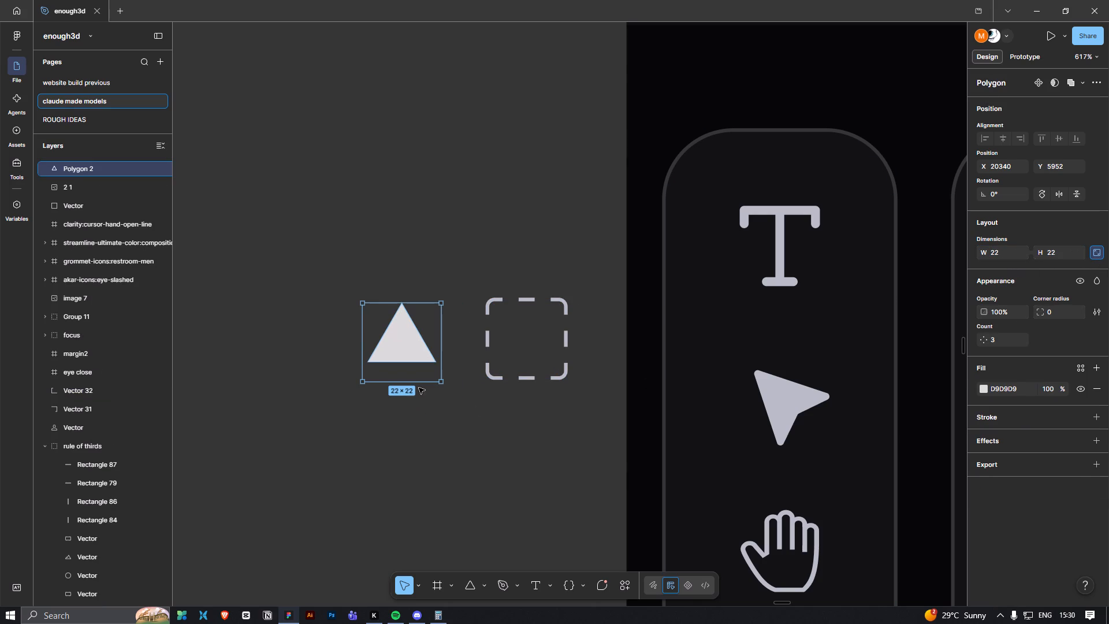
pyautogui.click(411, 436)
# Flatten the triangle into a vector path so its bounds fit the visible shape.
pyautogui.doubleClick(413, 354)
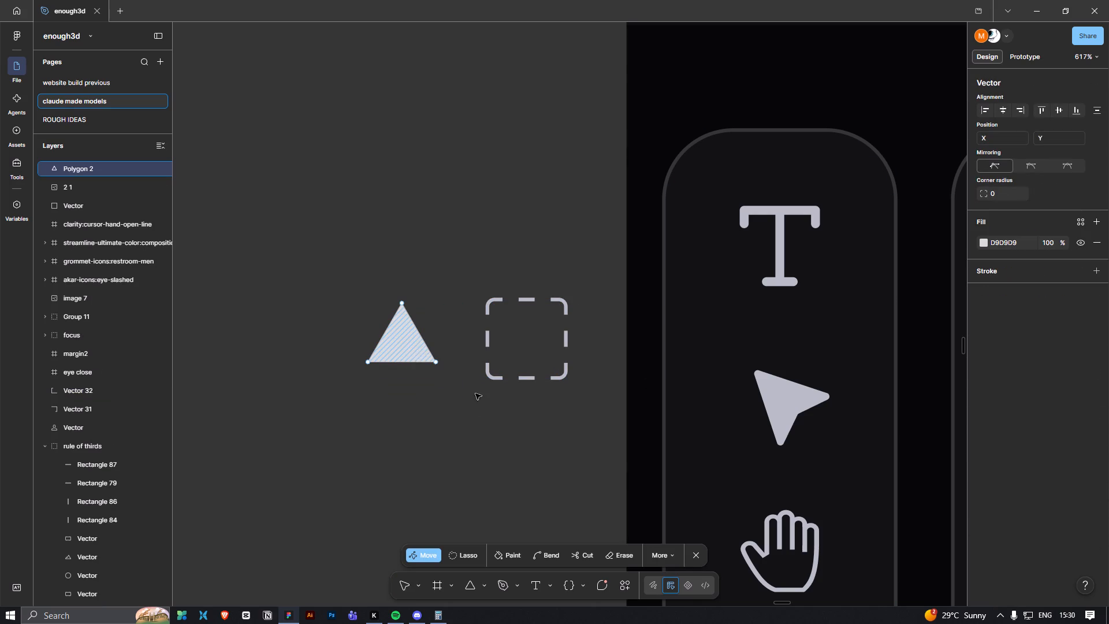
pyautogui.click(691, 555)
pyautogui.rightClick(407, 350)
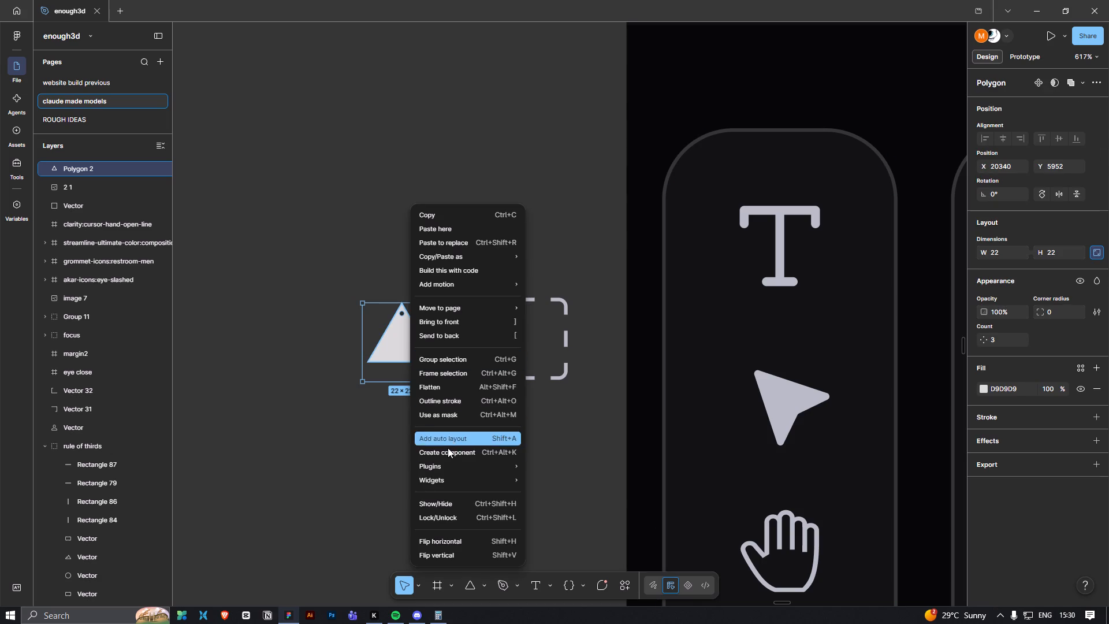
pyautogui.click(445, 389)
pyautogui.click(413, 351)
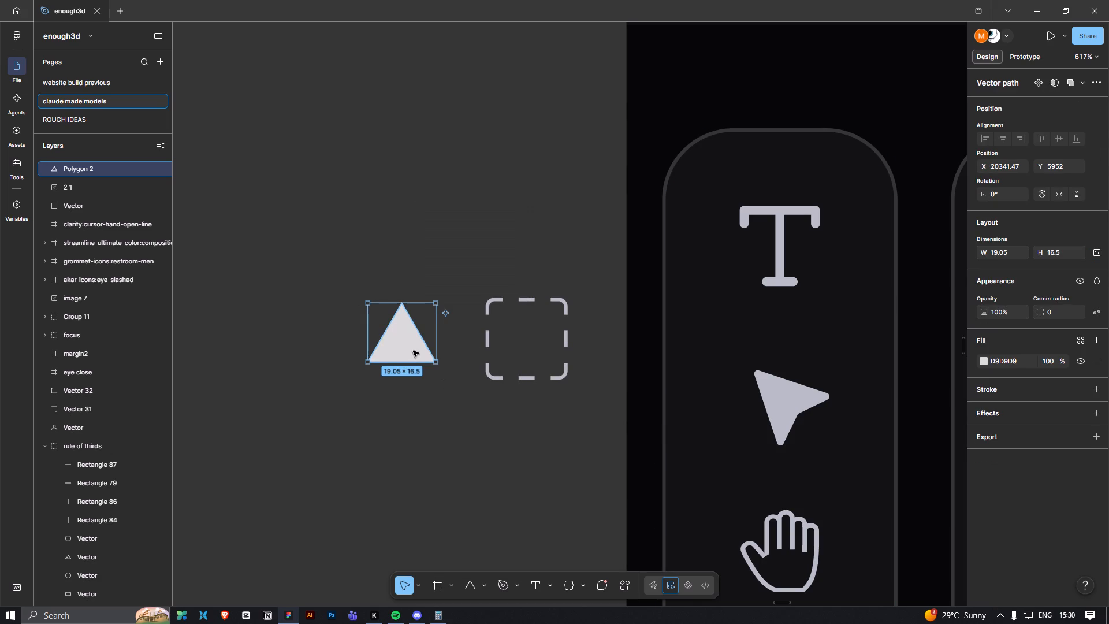
# Set the flattened triangle's width to 22 and height to 22.
pyautogui.click(1008, 257)
pyautogui.press('2')
pyautogui.press('2')
pyautogui.click(1053, 259)
pyautogui.click(1055, 254)
pyautogui.write('22')
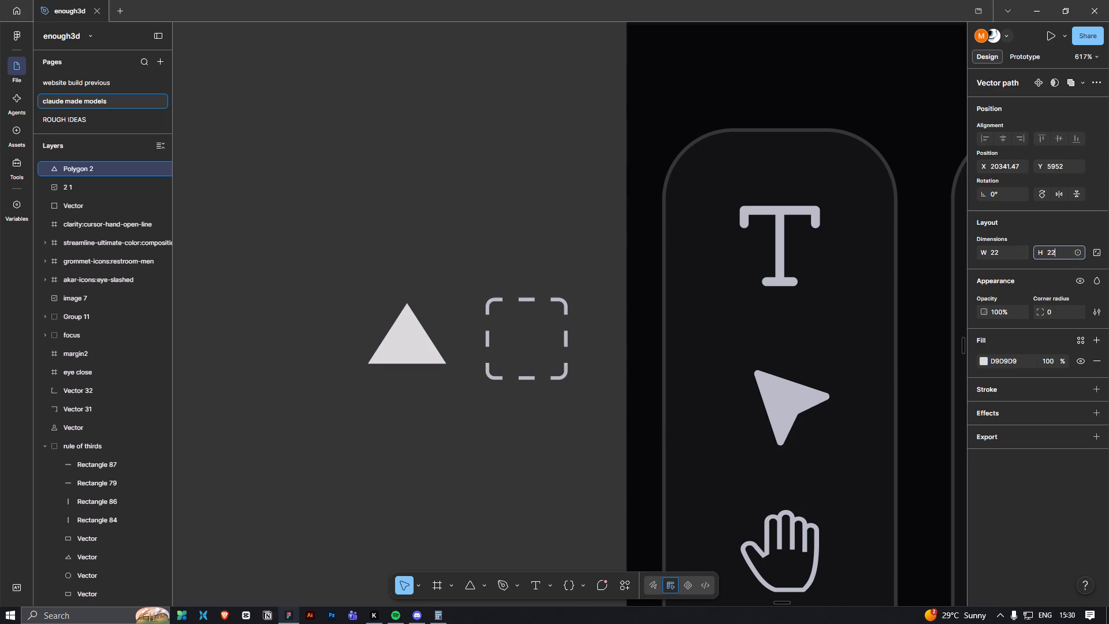
pyautogui.press('Return')
pyautogui.click(393, 369)
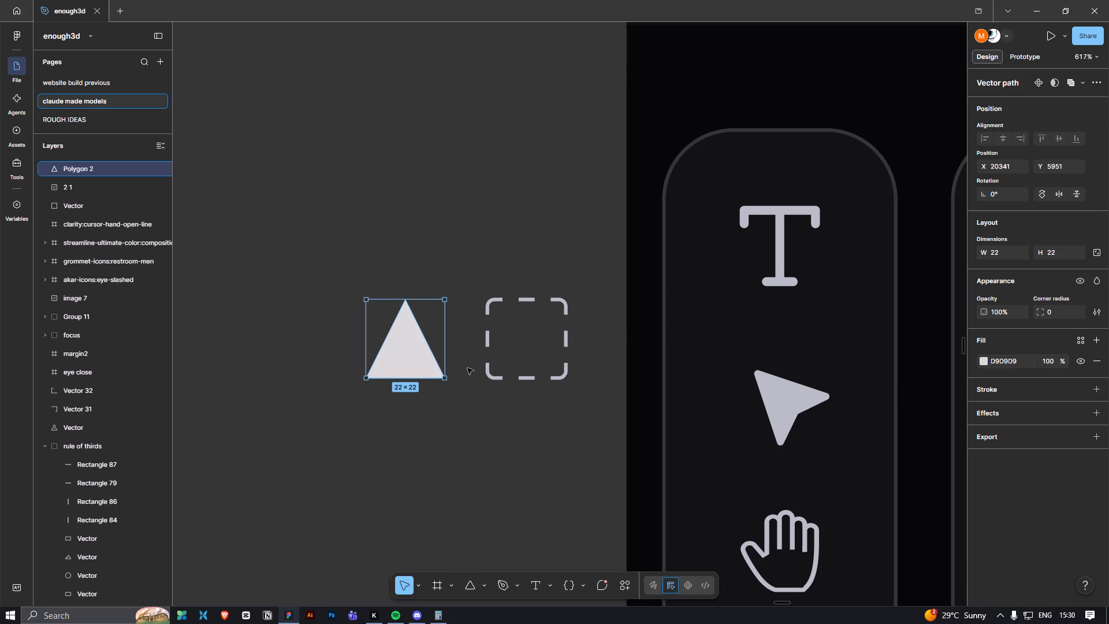
# Overlay the triangle on the dashed square to compare their sizes, and move it back out beside the square.
pyautogui.moveTo(406, 359); pyautogui.dragTo(529, 362)
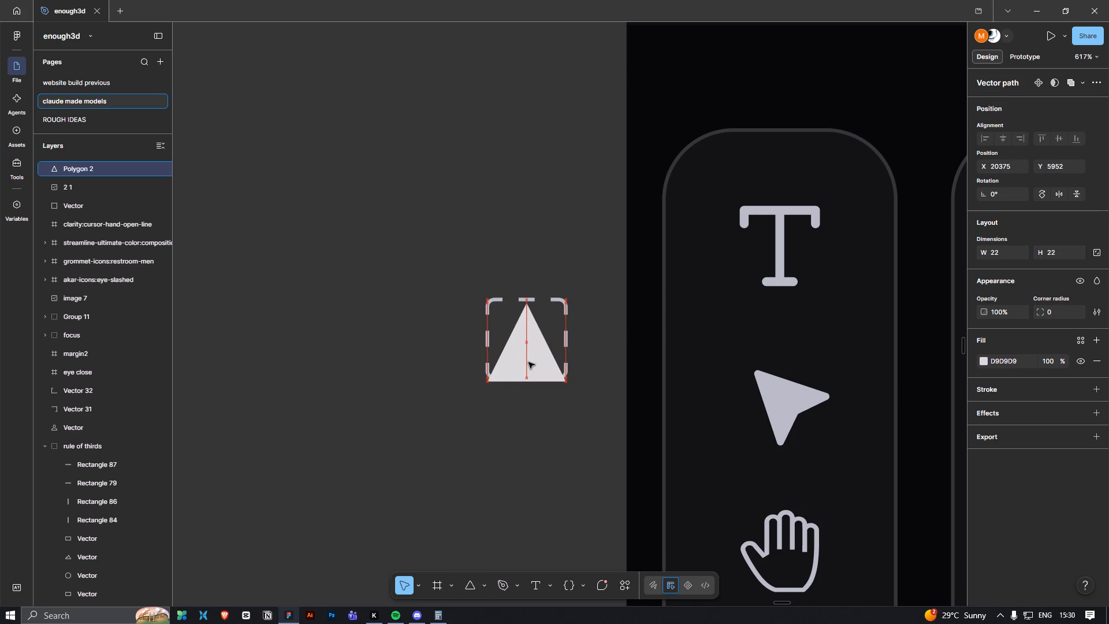
pyautogui.moveTo(529, 362); pyautogui.dragTo(529, 359)
pyautogui.keyDown('ctrl'); pyautogui.scroll(7, 529, 361); pyautogui.keyUp('ctrl')
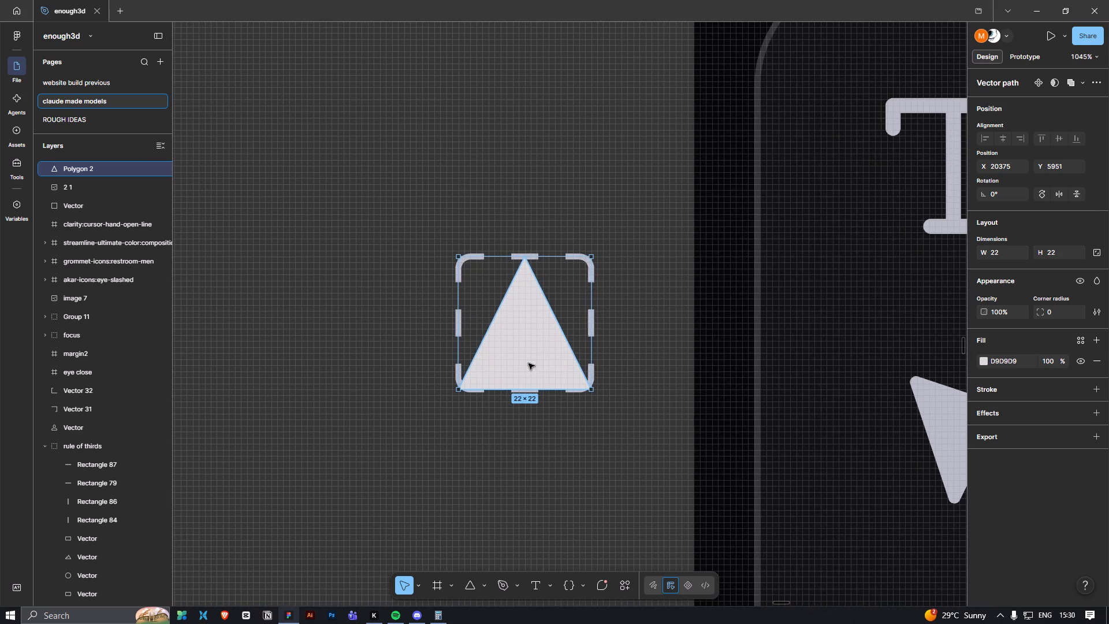
pyautogui.keyDown('ctrl'); pyautogui.click(465, 261); pyautogui.keyUp('ctrl')
pyautogui.moveTo(516, 314); pyautogui.dragTo(323, 309)
# Add a stroke to the triangle and replace its default black 000000 paint with the stroke colour copied from the dashed square.
pyautogui.keyDown('ctrl'); pyautogui.click(529, 255); pyautogui.keyUp('ctrl')
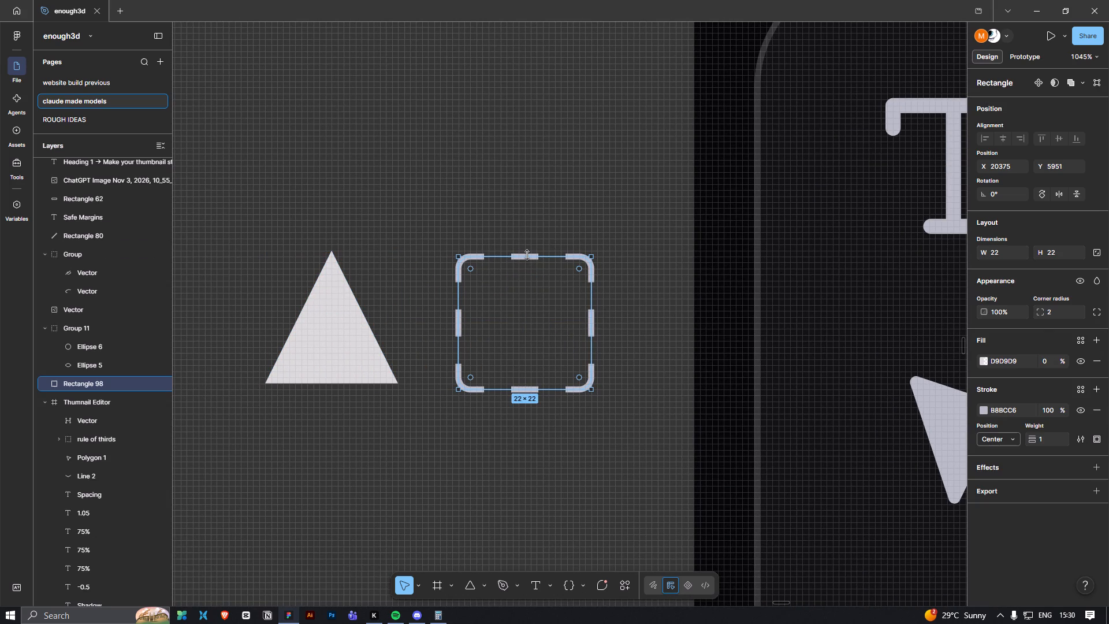
pyautogui.keyDown('ctrl'); pyautogui.click(326, 313); pyautogui.keyUp('ctrl')
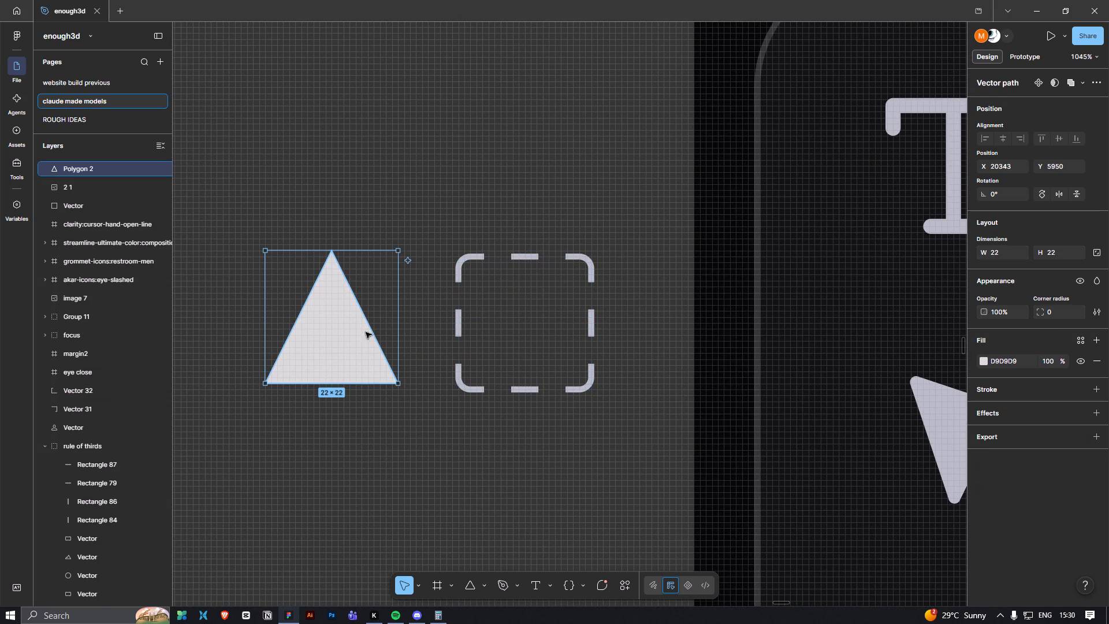
pyautogui.click(1097, 390)
pyautogui.click(593, 325)
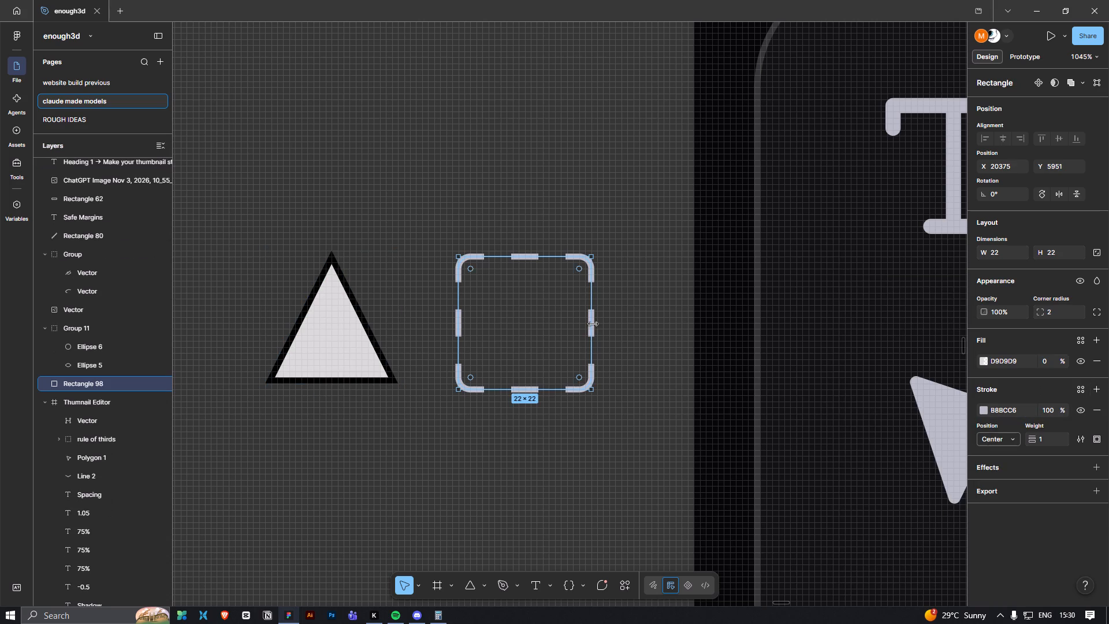
pyautogui.click(974, 414)
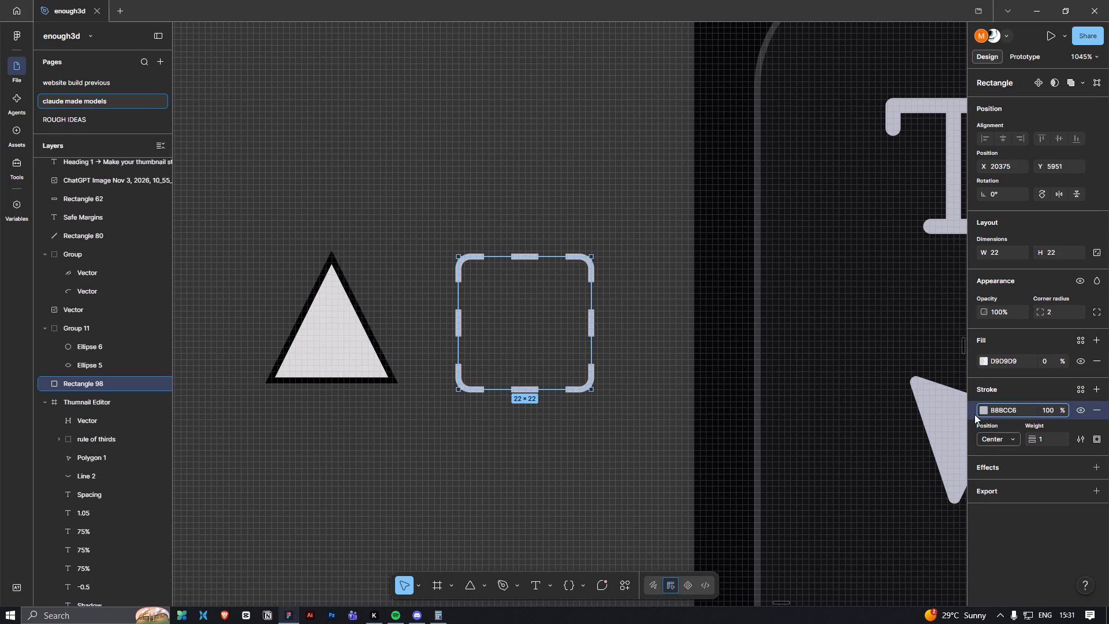
pyautogui.hotkey('ctrl', 'c')
pyautogui.keyDown('ctrl'); pyautogui.click(339, 347); pyautogui.keyUp('ctrl')
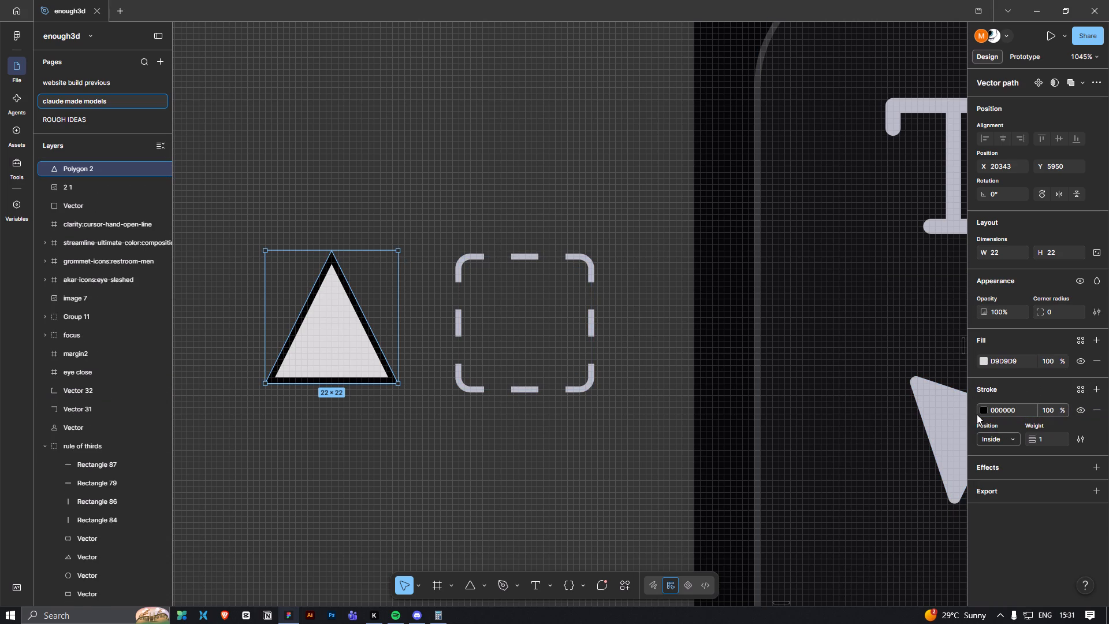
pyautogui.keyDown('ctrl'); pyautogui.click(977, 414); pyautogui.keyUp('ctrl')
pyautogui.keyDown('ctrl'); pyautogui.click(976, 412); pyautogui.keyUp('ctrl')
pyautogui.hotkey('ctrl', 'v')
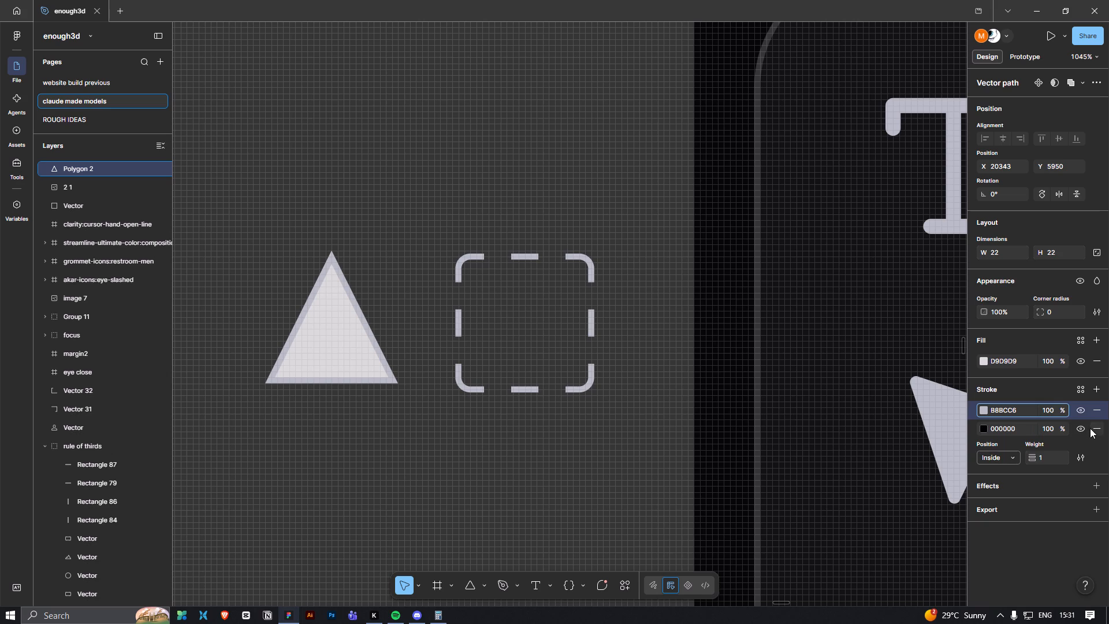
pyautogui.click(1090, 428)
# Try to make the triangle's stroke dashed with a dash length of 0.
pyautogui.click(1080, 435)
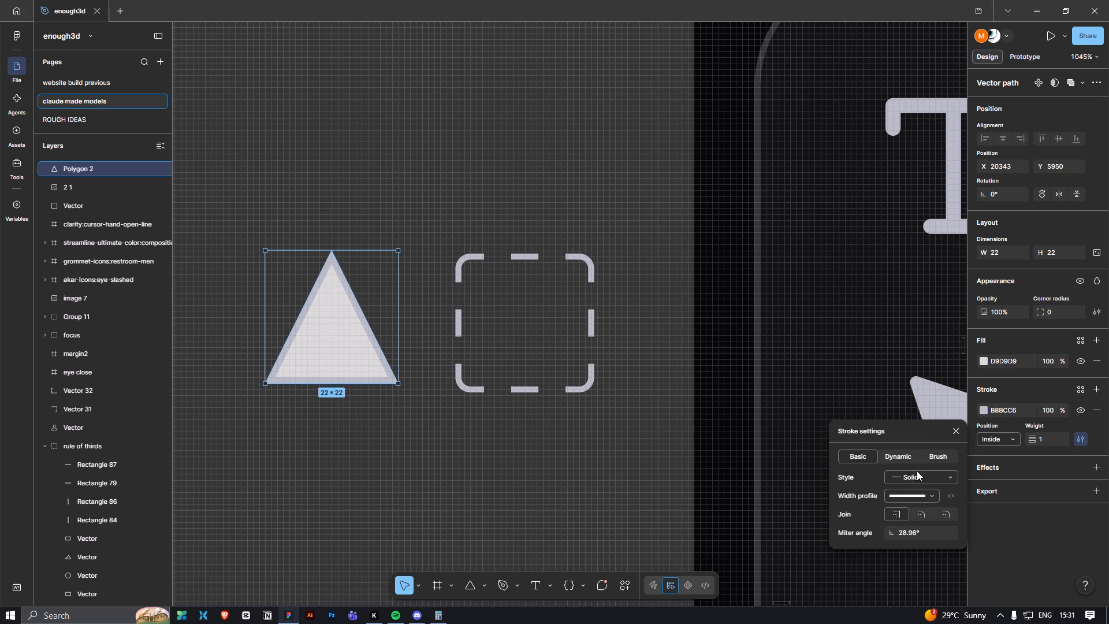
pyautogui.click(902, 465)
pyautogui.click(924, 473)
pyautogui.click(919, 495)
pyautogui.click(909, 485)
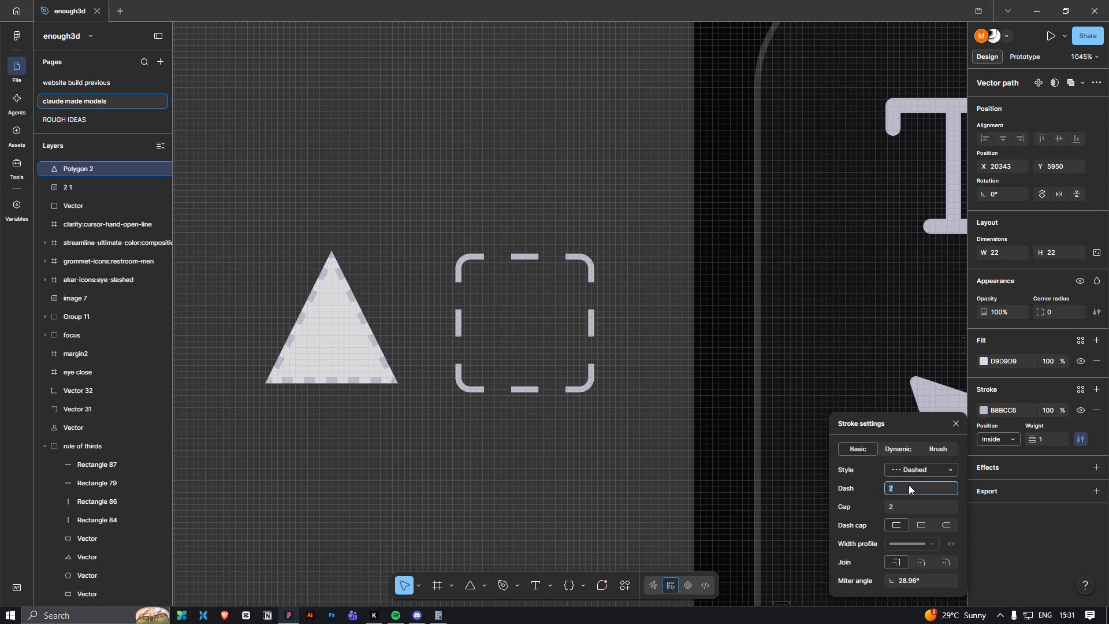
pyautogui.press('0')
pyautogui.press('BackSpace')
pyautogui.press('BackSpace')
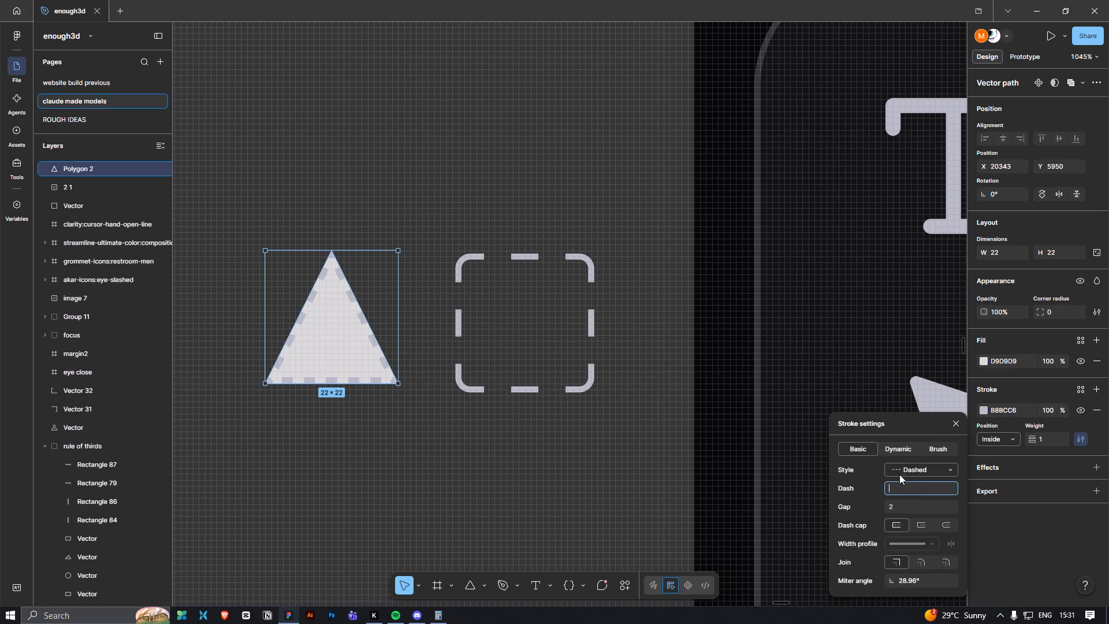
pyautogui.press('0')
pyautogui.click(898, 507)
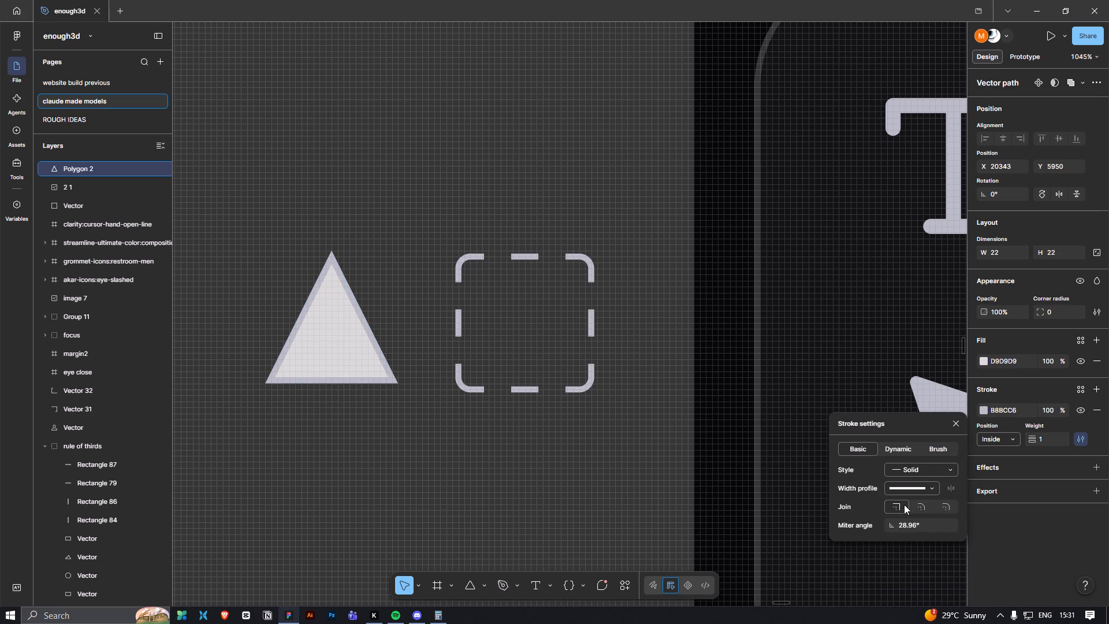
# Check the dash and gap values in the dashed square's stroke settings.
pyautogui.click(596, 320)
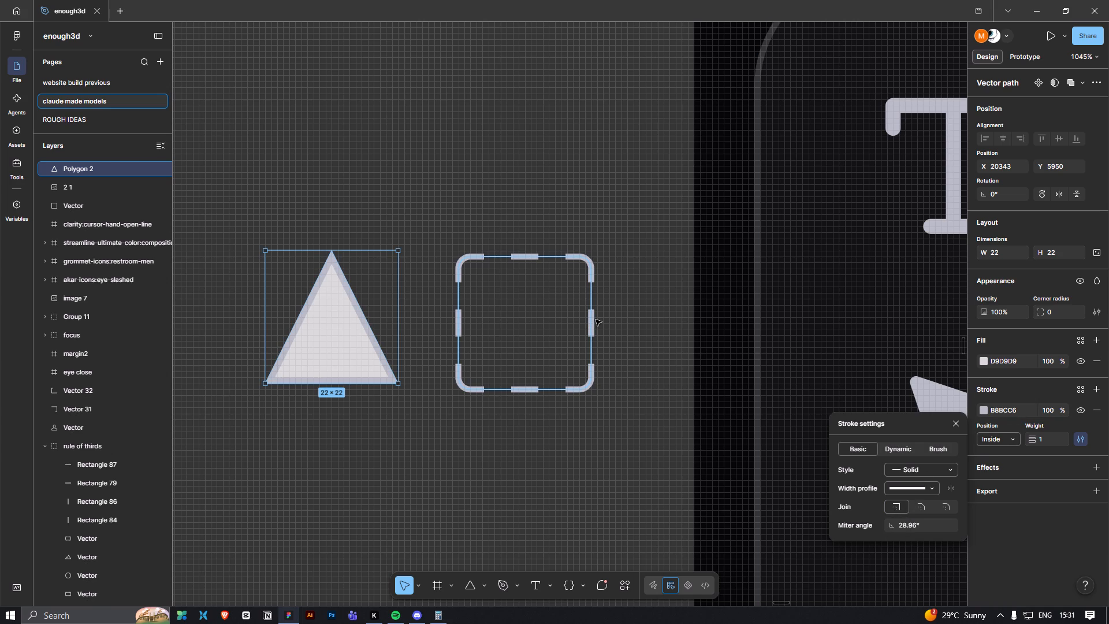
pyautogui.click(1078, 441)
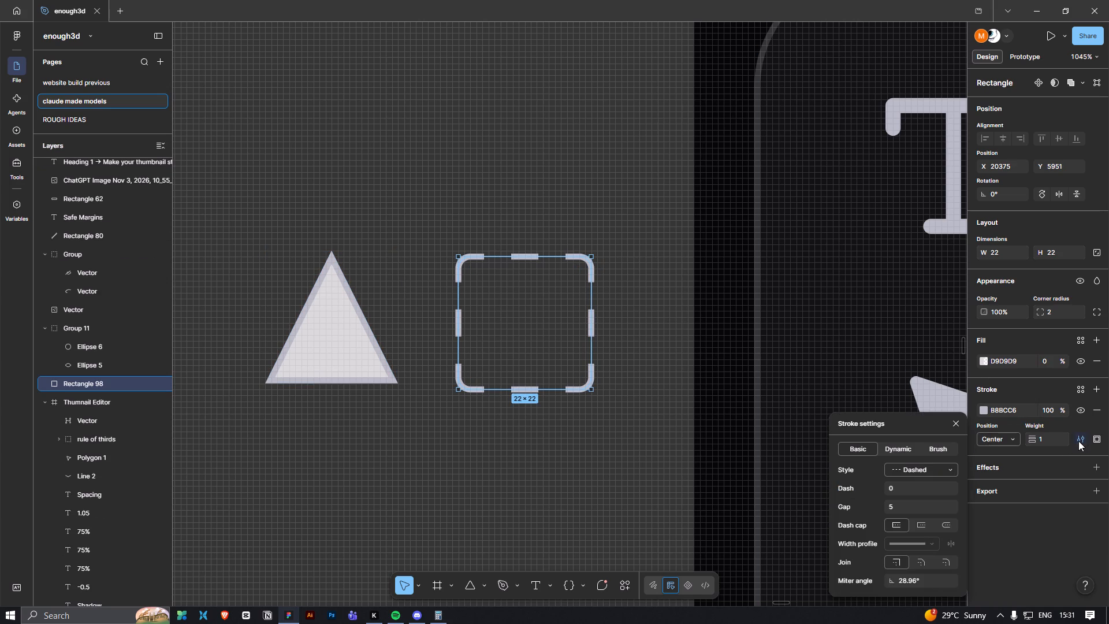
# Change the triangle's stroke style to Dashed and set its gap to 5.
pyautogui.click(331, 367)
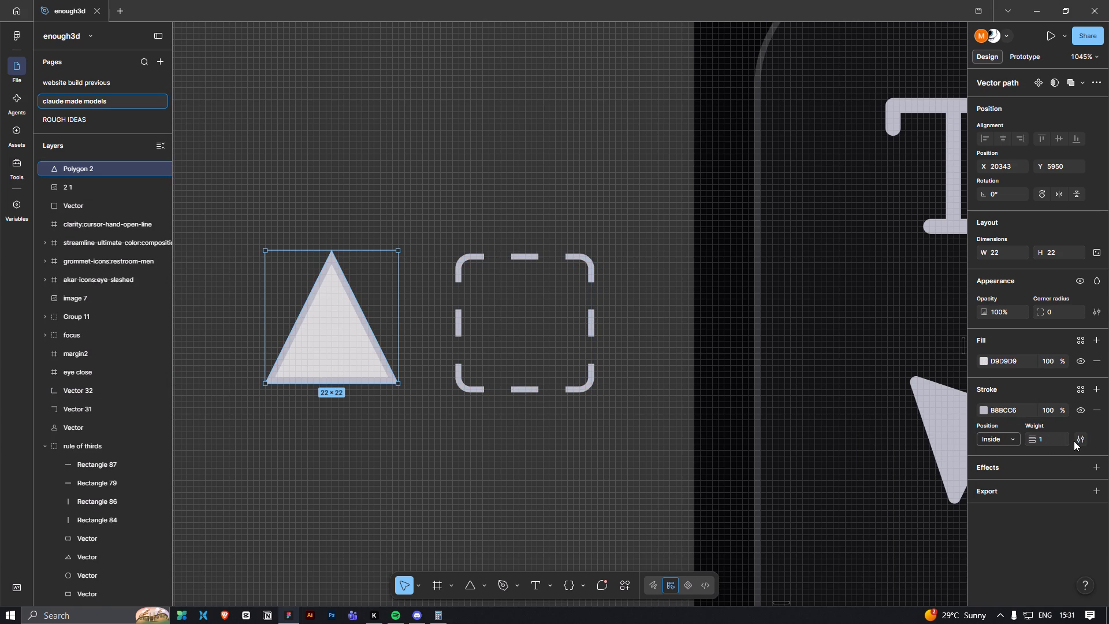
pyautogui.click(1074, 441)
pyautogui.click(912, 482)
pyautogui.click(911, 493)
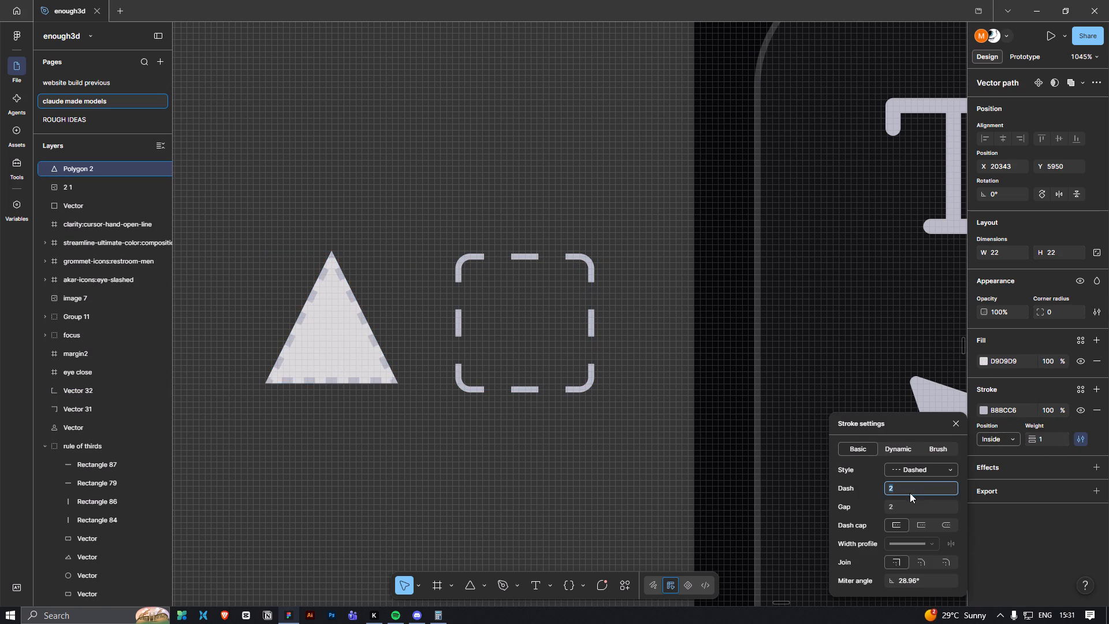
pyautogui.click(904, 499)
pyautogui.click(904, 506)
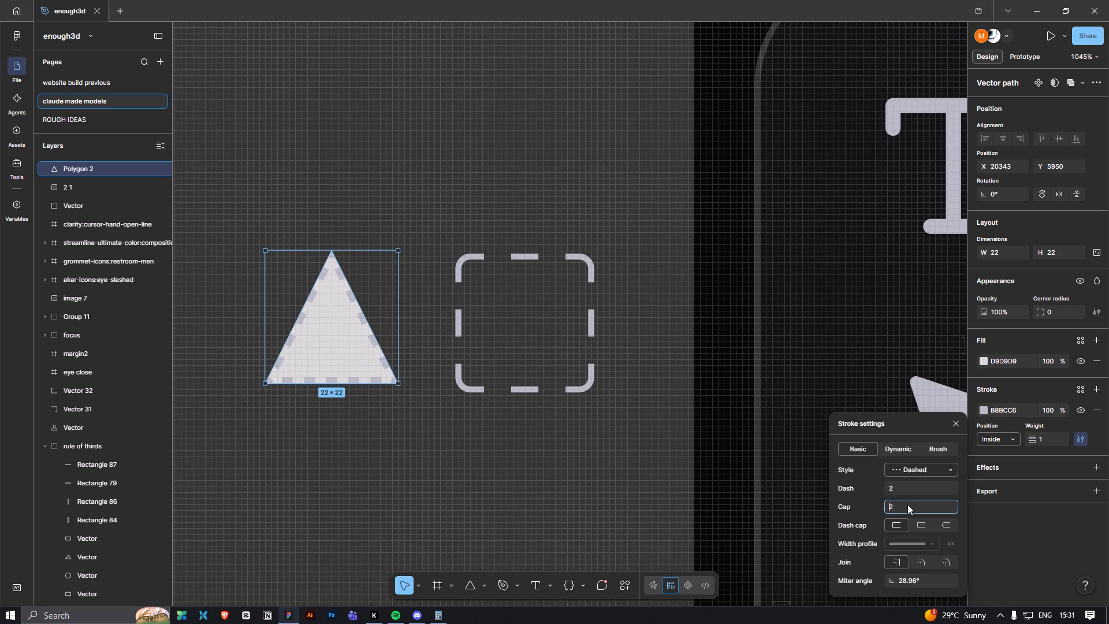
pyautogui.press('BackSpace')
pyautogui.moveTo(895, 510); pyautogui.dragTo(876, 515)
pyautogui.moveTo(904, 509); pyautogui.dragTo(875, 512)
pyautogui.moveTo(887, 510); pyautogui.dragTo(876, 510)
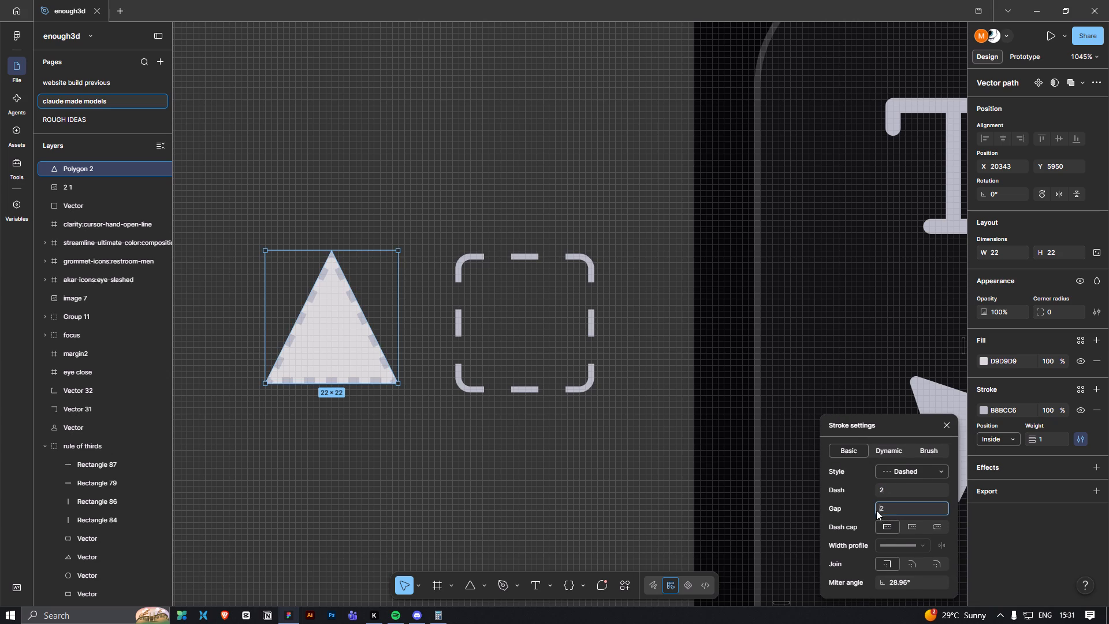
pyautogui.moveTo(876, 510); pyautogui.dragTo(880, 511)
pyautogui.doubleClick(894, 510)
pyautogui.click(877, 510)
pyautogui.click(894, 506)
pyautogui.click(895, 493)
pyautogui.click(895, 509)
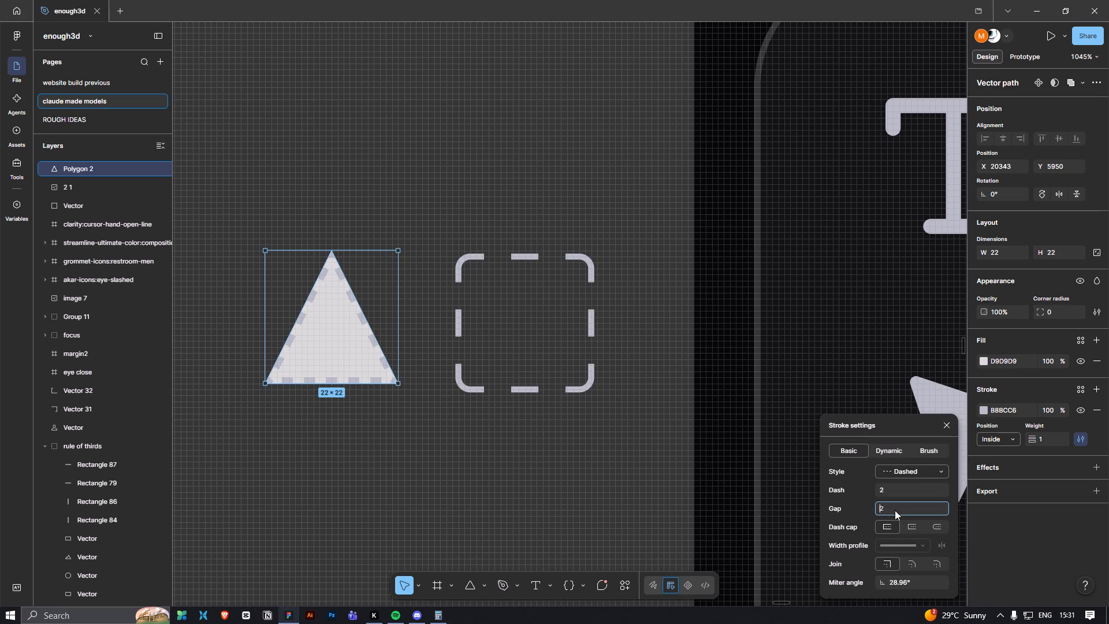
pyautogui.doubleClick(895, 510)
pyautogui.press('5')
pyautogui.press('Return')
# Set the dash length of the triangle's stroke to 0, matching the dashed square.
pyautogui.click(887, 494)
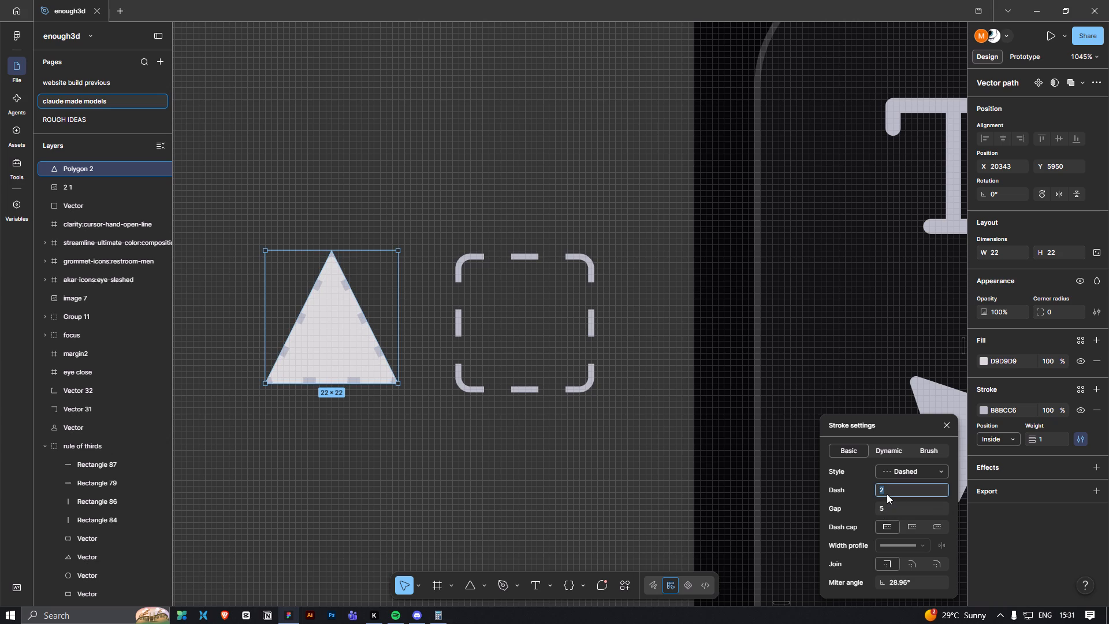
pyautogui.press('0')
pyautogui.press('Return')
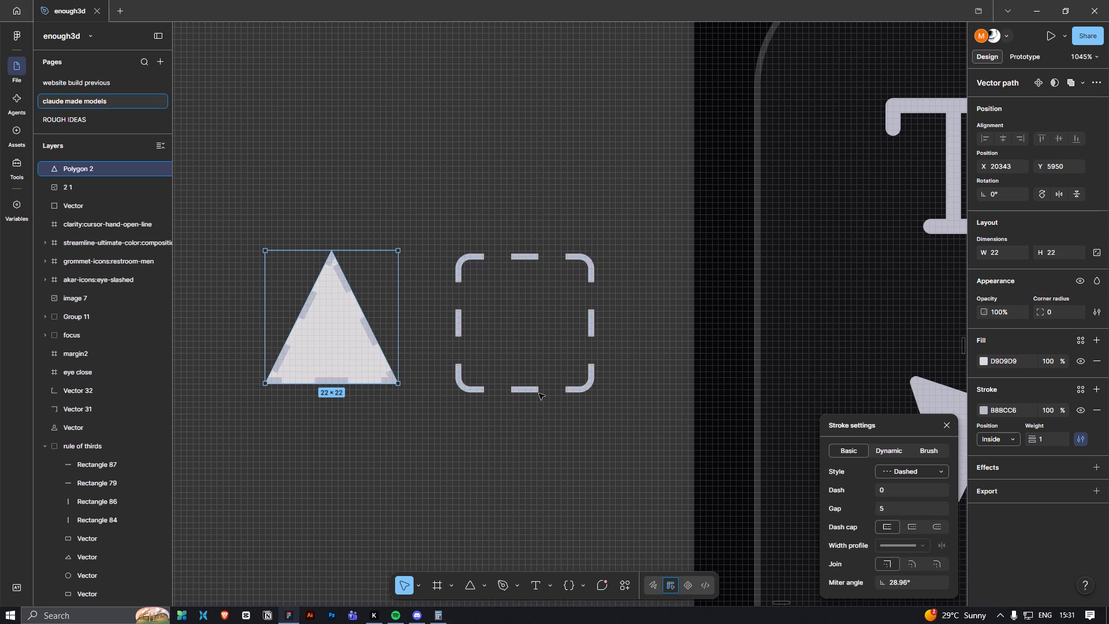
# Lower the triangle's fill opacity to 0% so only its dashed outline shows.
pyautogui.moveTo(1065, 362); pyautogui.dragTo(500, 321)
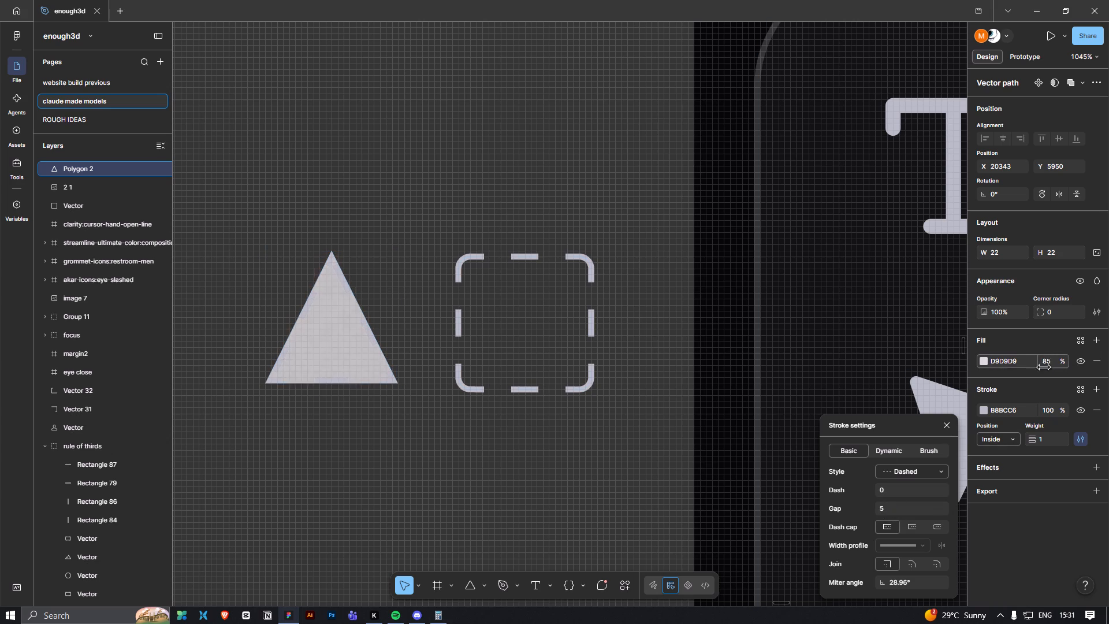
pyautogui.moveTo(500, 321); pyautogui.dragTo(311, 338)
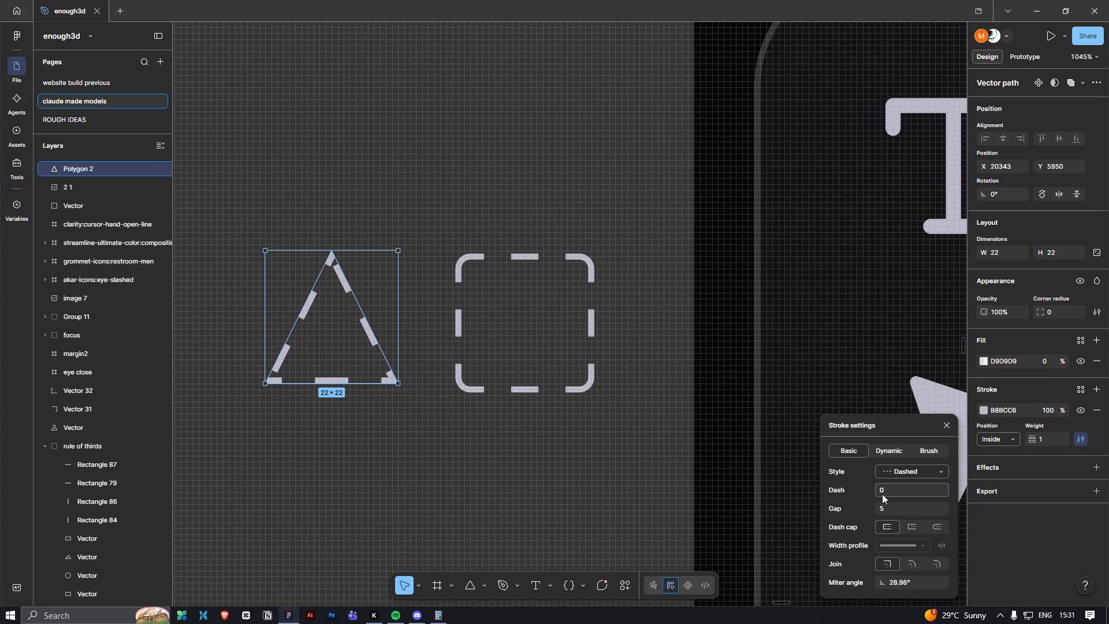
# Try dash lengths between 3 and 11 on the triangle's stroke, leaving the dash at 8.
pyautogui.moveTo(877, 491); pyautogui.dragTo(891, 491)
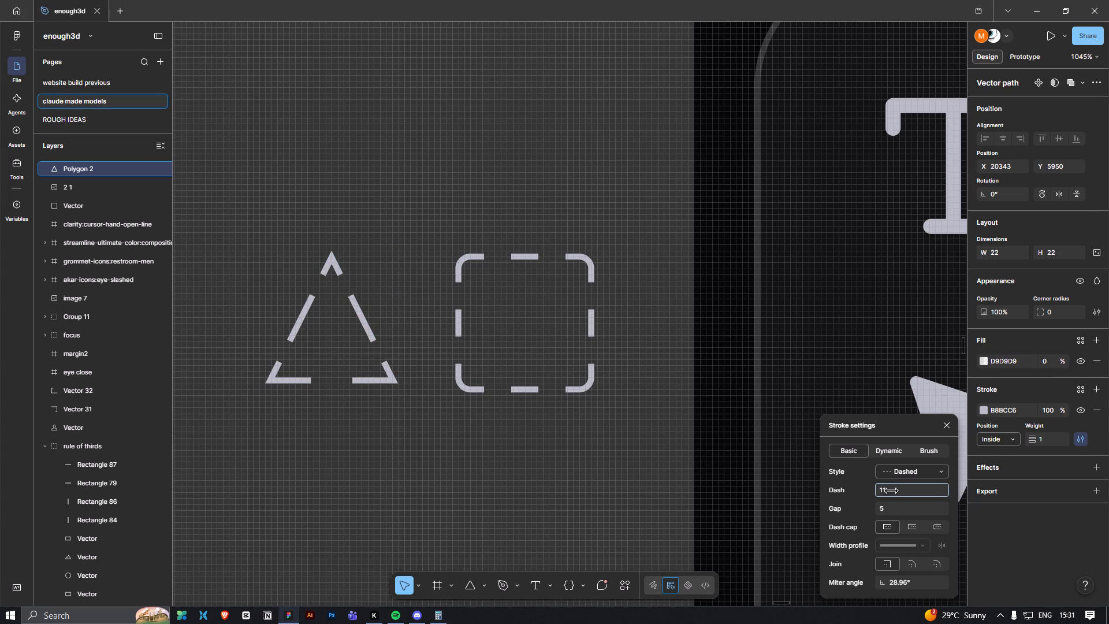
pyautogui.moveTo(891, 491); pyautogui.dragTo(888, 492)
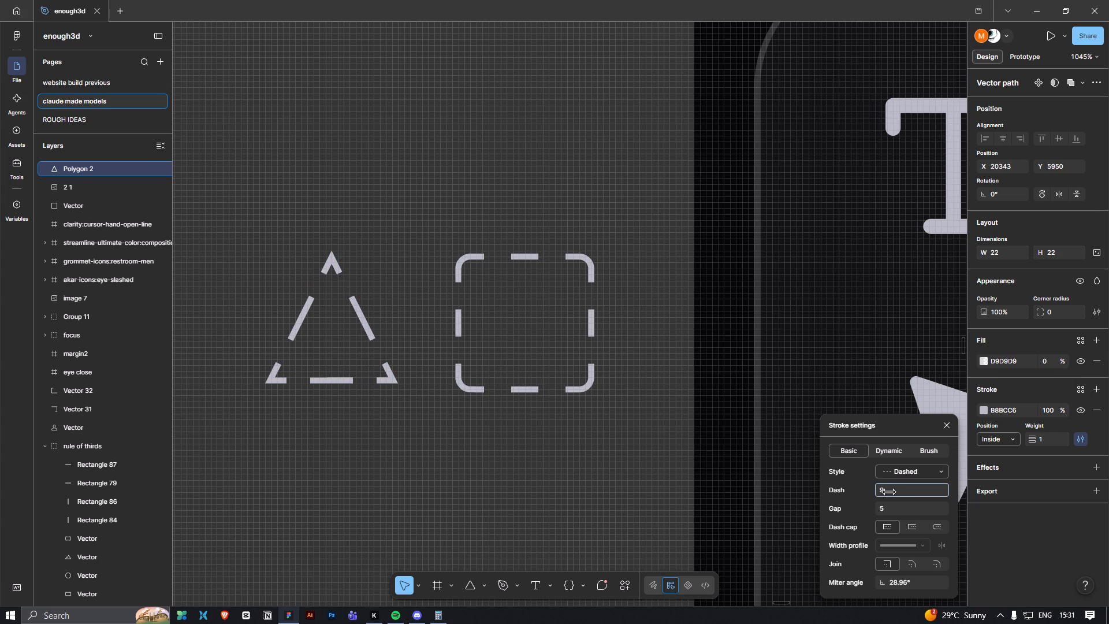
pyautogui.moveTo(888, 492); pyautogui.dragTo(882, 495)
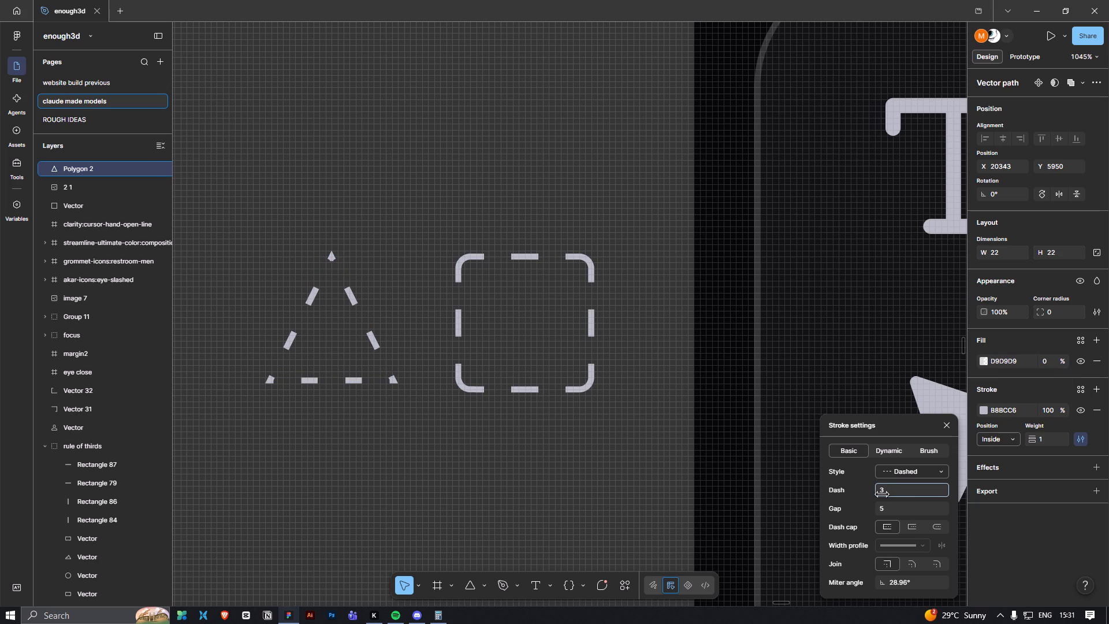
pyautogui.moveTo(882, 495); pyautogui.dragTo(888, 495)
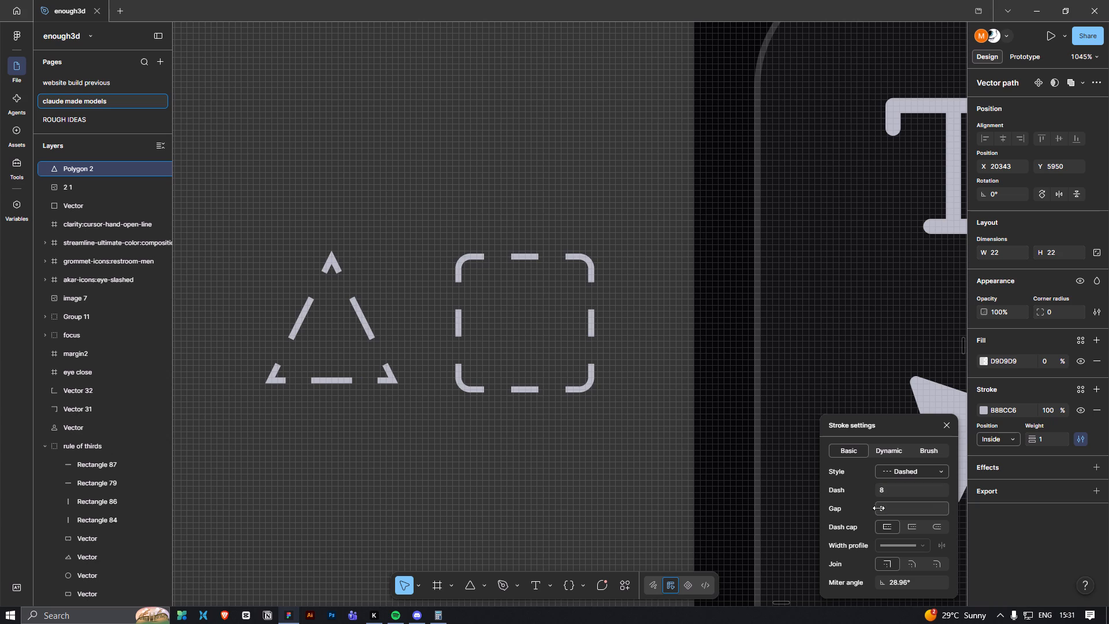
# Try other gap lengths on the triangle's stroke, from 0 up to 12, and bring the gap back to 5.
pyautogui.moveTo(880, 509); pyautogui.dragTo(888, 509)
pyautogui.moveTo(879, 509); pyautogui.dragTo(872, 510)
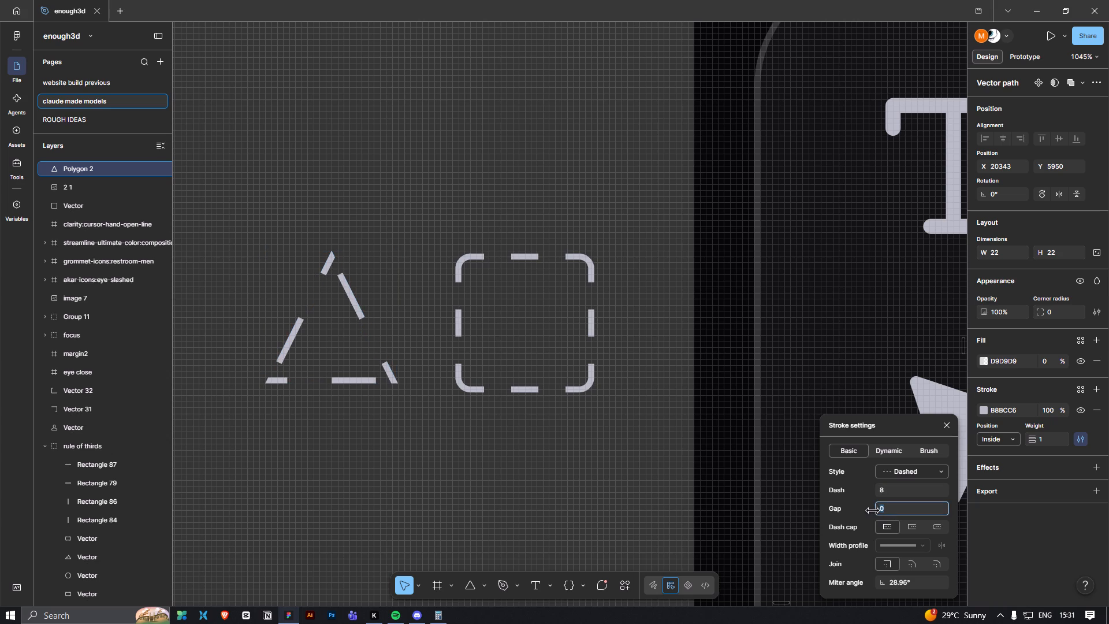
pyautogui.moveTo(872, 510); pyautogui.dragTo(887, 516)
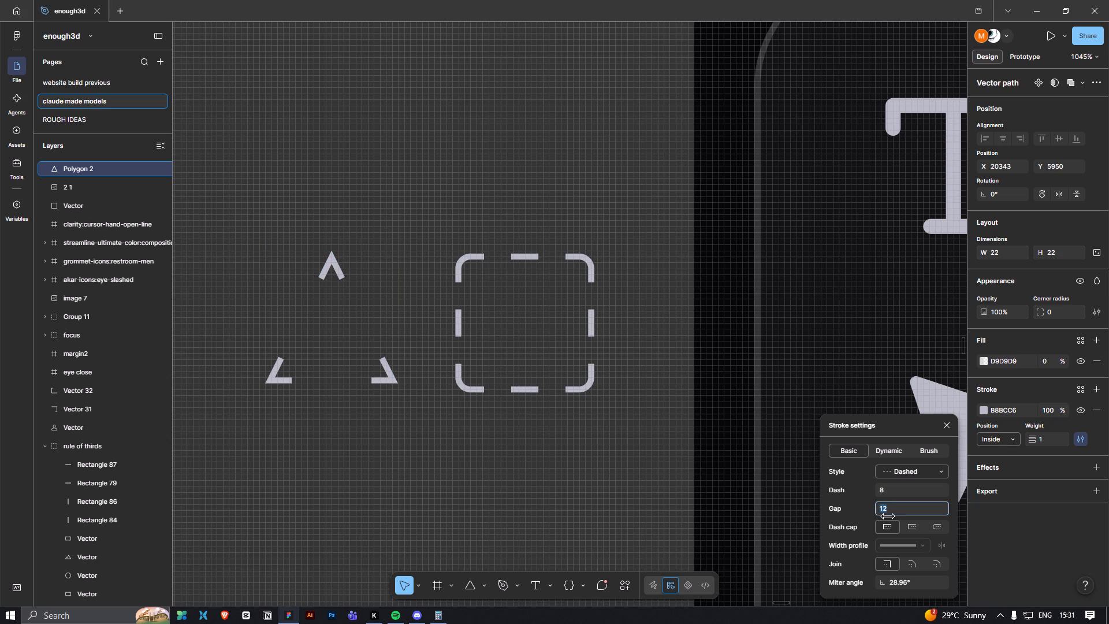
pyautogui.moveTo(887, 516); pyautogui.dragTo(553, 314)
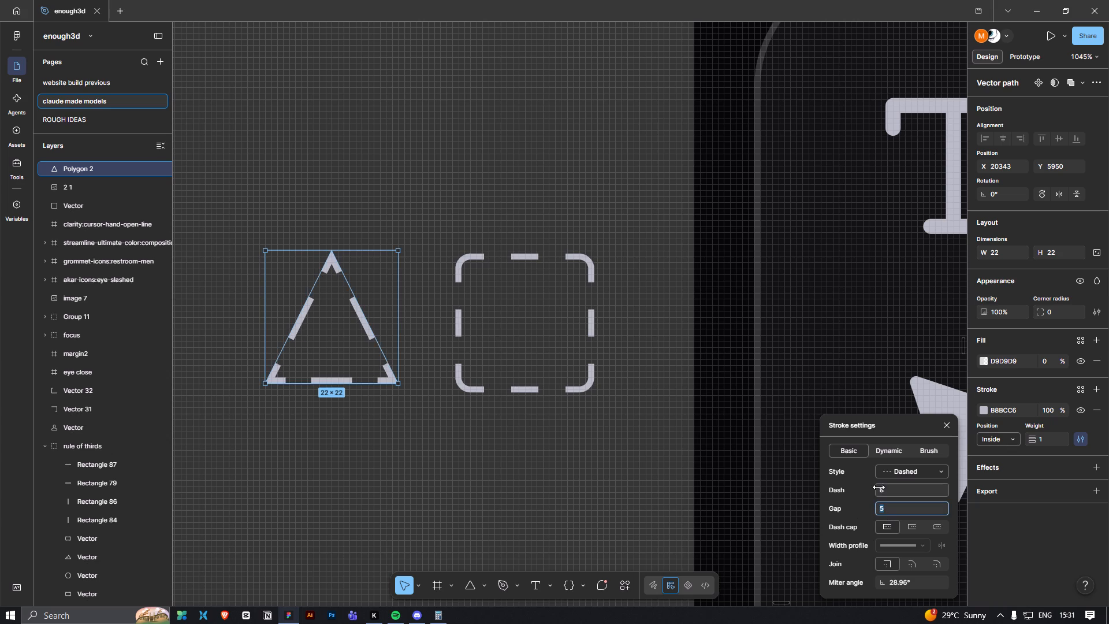
# Adjust the dash length of the triangle's stroke to 7 and deselect the triangle.
pyautogui.moveTo(879, 485); pyautogui.dragTo(882, 491)
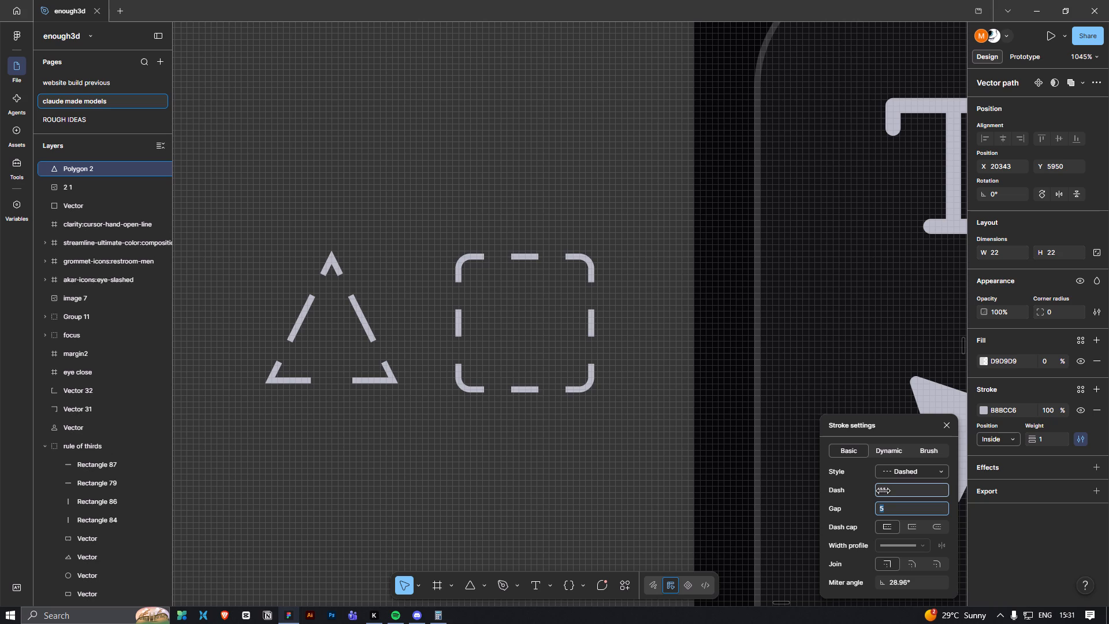
pyautogui.moveTo(882, 491); pyautogui.dragTo(877, 499)
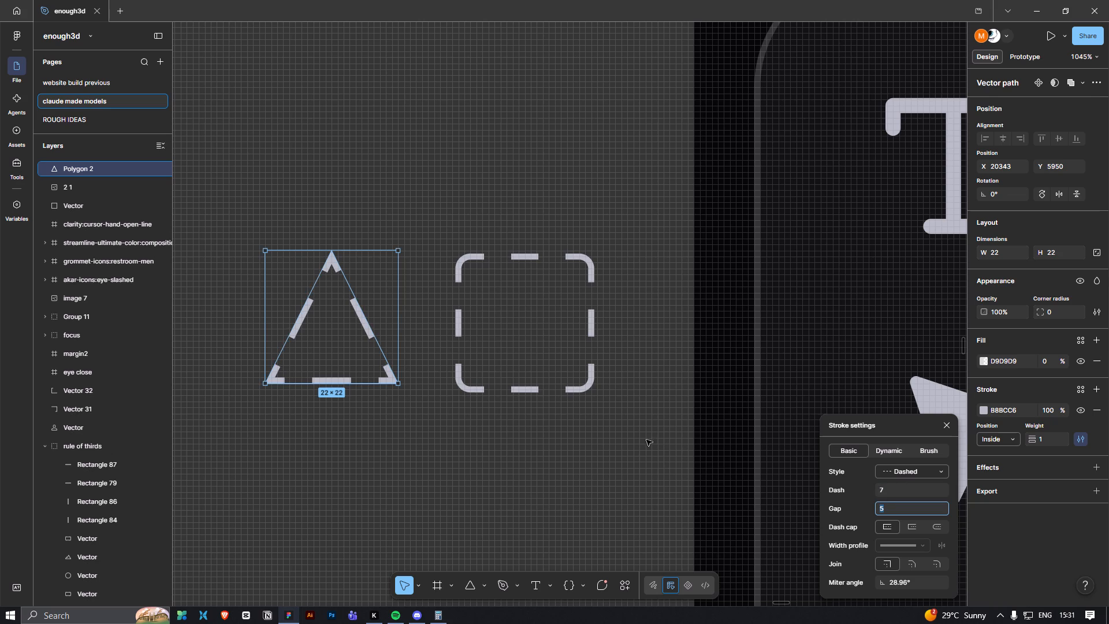
pyautogui.click(594, 459)
pyautogui.click(532, 463)
# Round the corners of the dashed triangle with a corner radius of 2 and leave vector editing.
pyautogui.keyDown('ctrl'); pyautogui.scroll(-13, 523, 464); pyautogui.keyUp('ctrl')
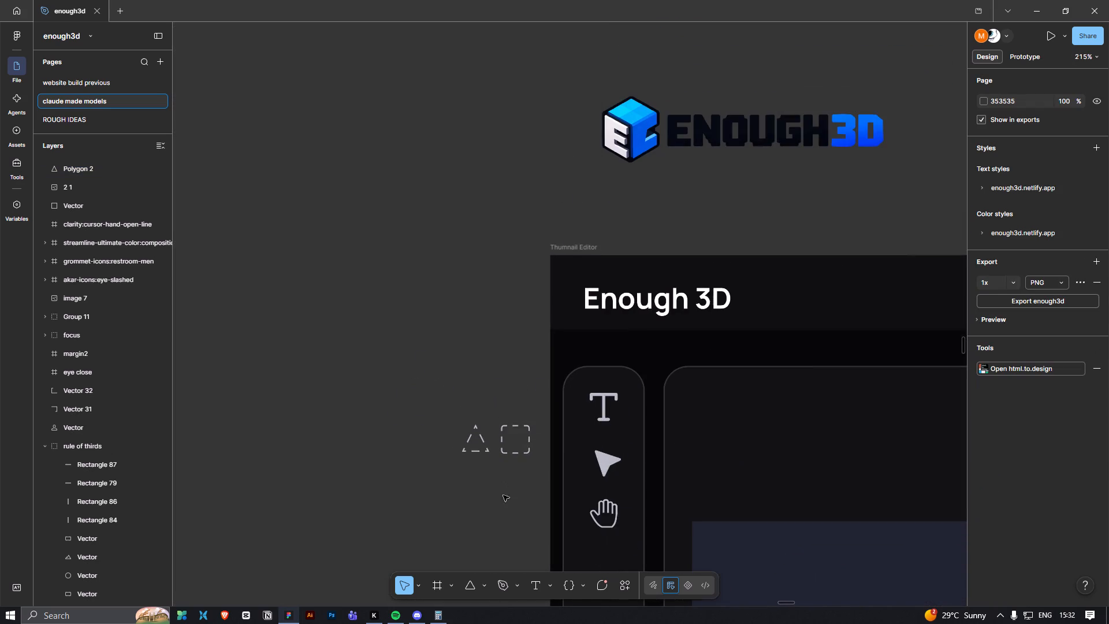
pyautogui.press('space')
pyautogui.moveTo(490, 537); pyautogui.dragTo(457, 493)
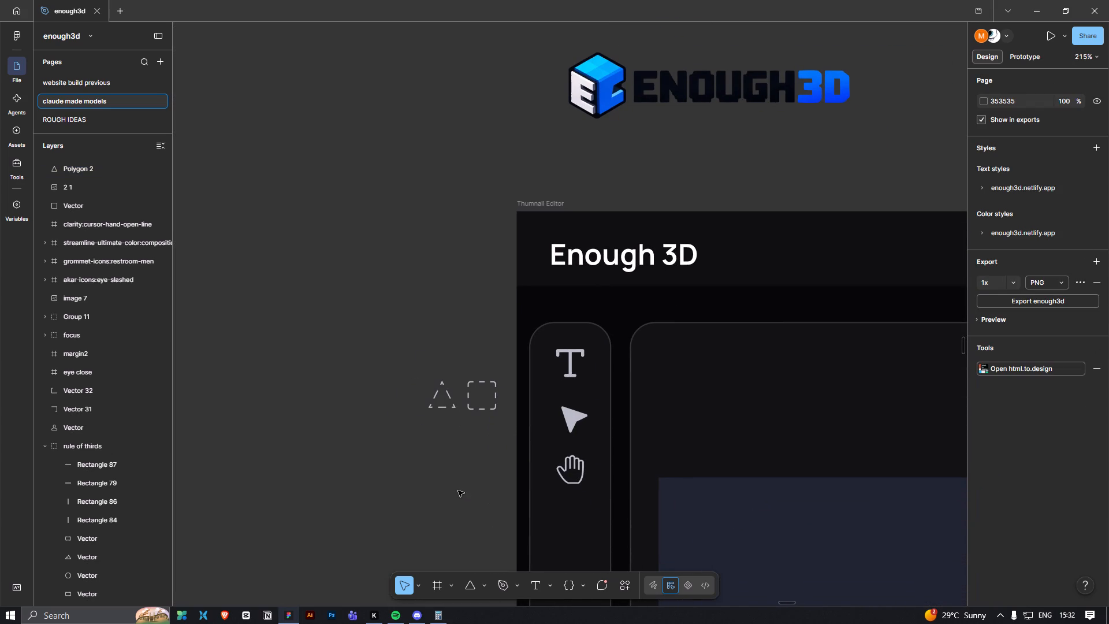
pyautogui.keyDown('ctrl'); pyautogui.scroll(7, 458, 492); pyautogui.keyUp('ctrl')
pyautogui.keyDown('ctrl'); pyautogui.click(440, 295); pyautogui.keyUp('ctrl')
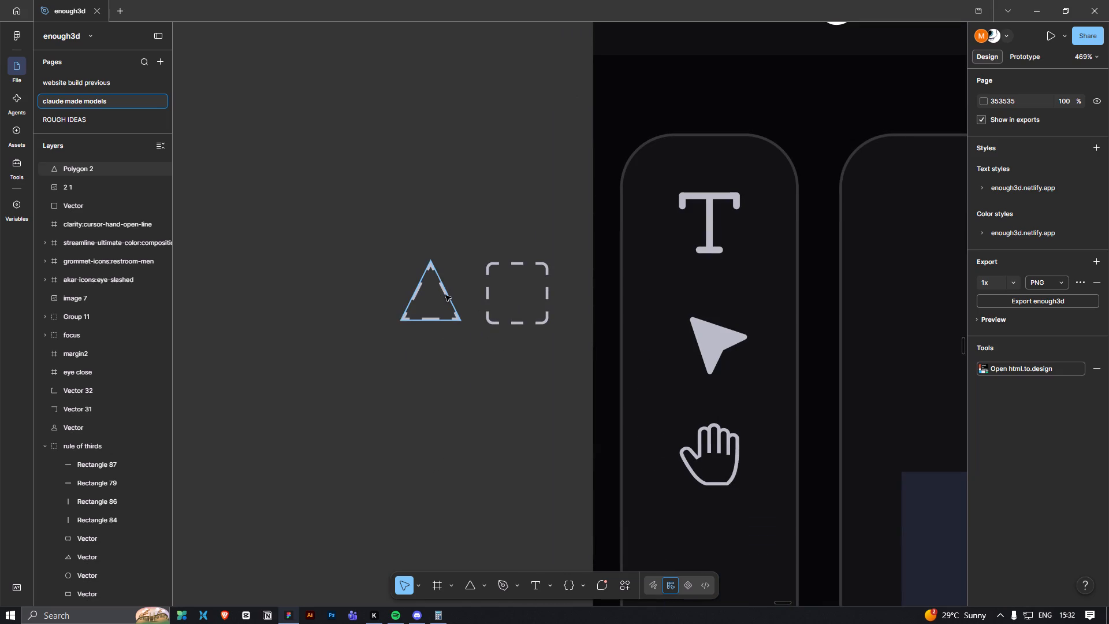
pyautogui.keyDown('ctrl'); pyautogui.click(445, 295); pyautogui.keyUp('ctrl')
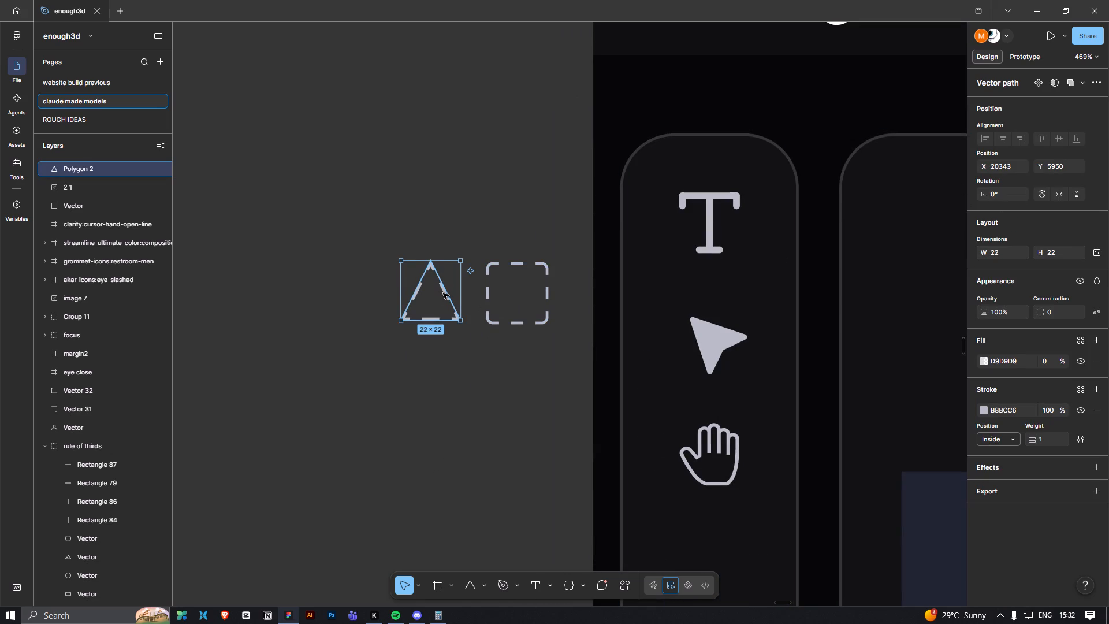
pyautogui.doubleClick(443, 293)
pyautogui.click(1007, 197)
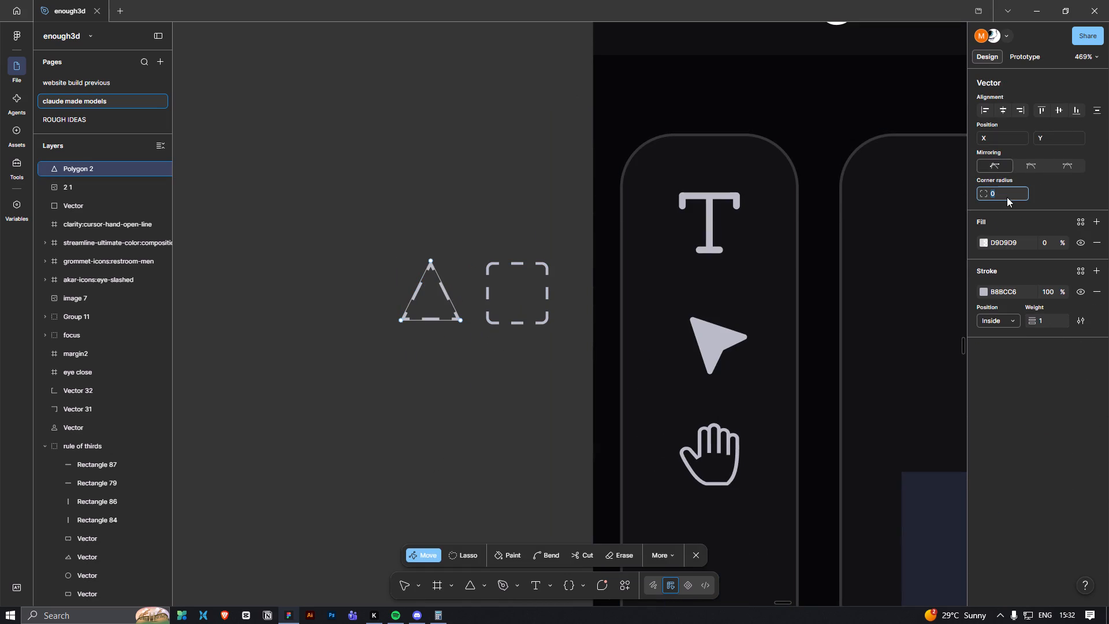
pyautogui.press('2')
pyautogui.press('Return')
pyautogui.click(512, 387)
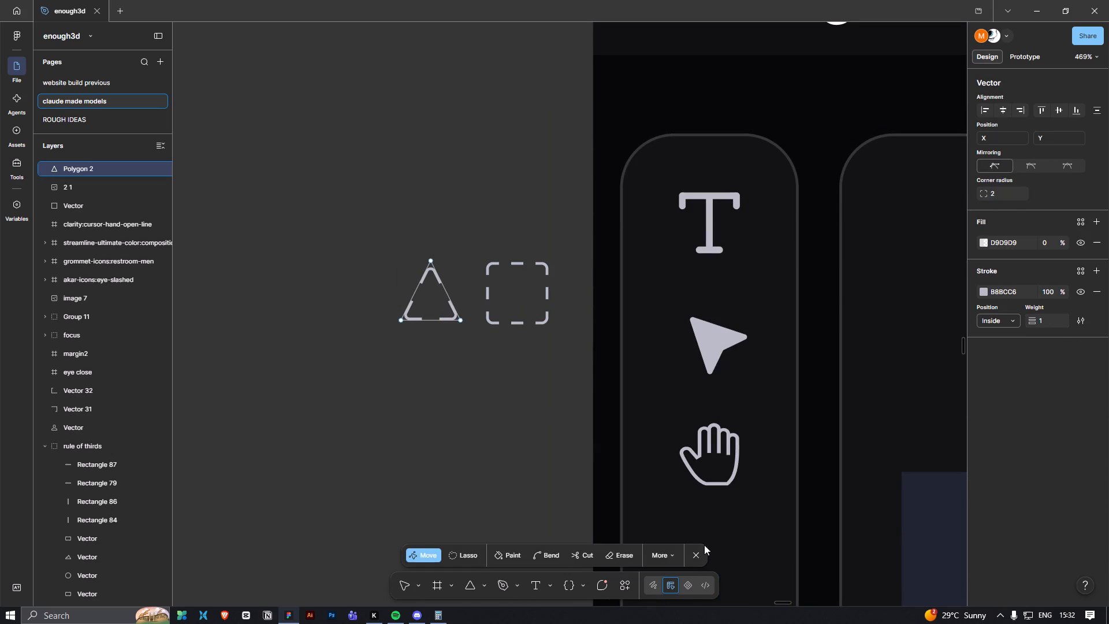
pyautogui.click(702, 558)
# Set the dash and gap lengths of the triangle's stroke to 5 and deselect the triangle.
pyautogui.keyDown('ctrl'); pyautogui.scroll(9, 421, 385); pyautogui.keyUp('ctrl')
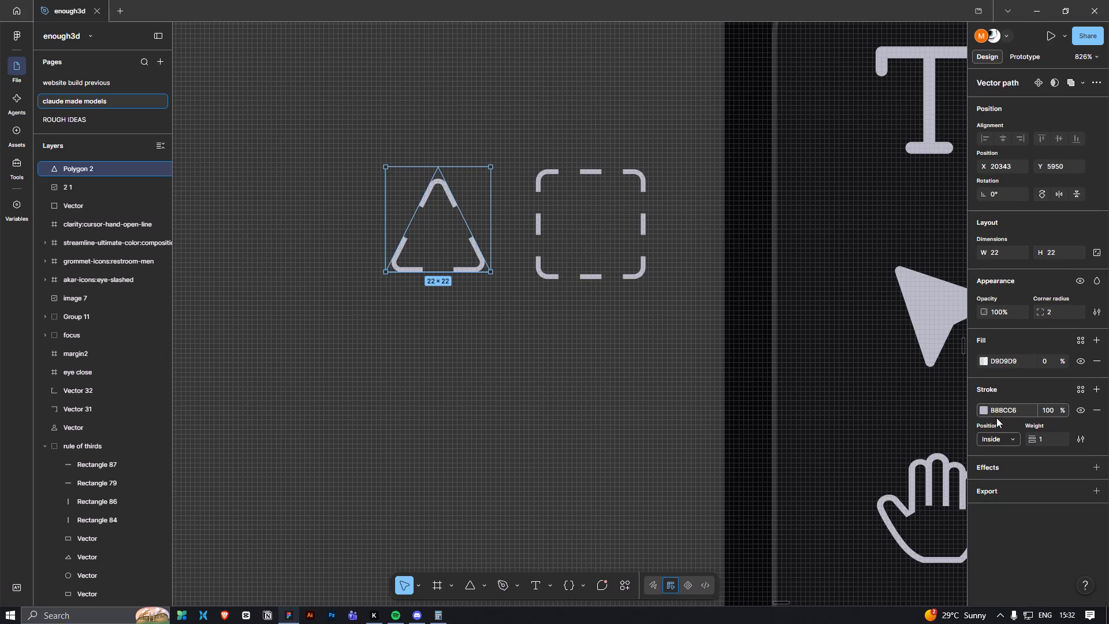
pyautogui.click(1080, 439)
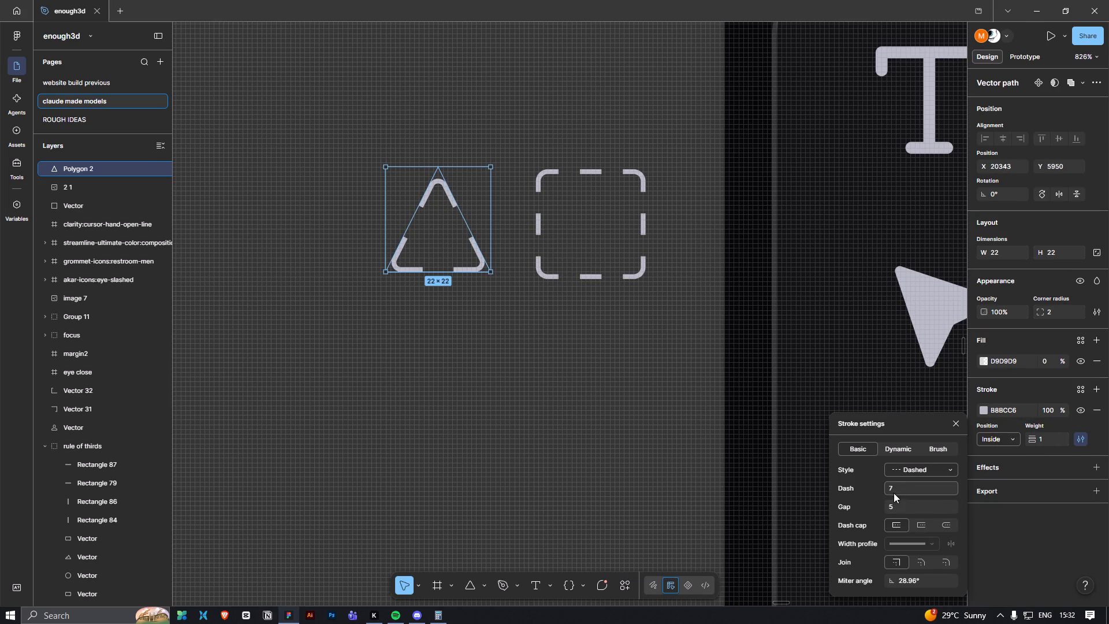
pyautogui.moveTo(884, 489); pyautogui.dragTo(877, 499)
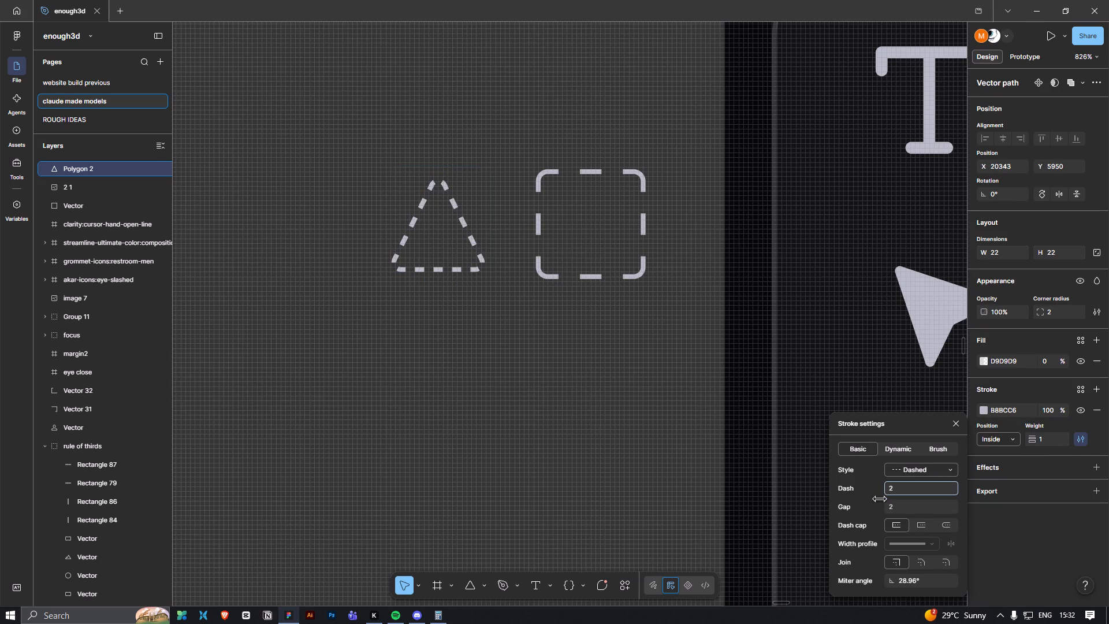
pyautogui.moveTo(877, 499); pyautogui.dragTo(881, 499)
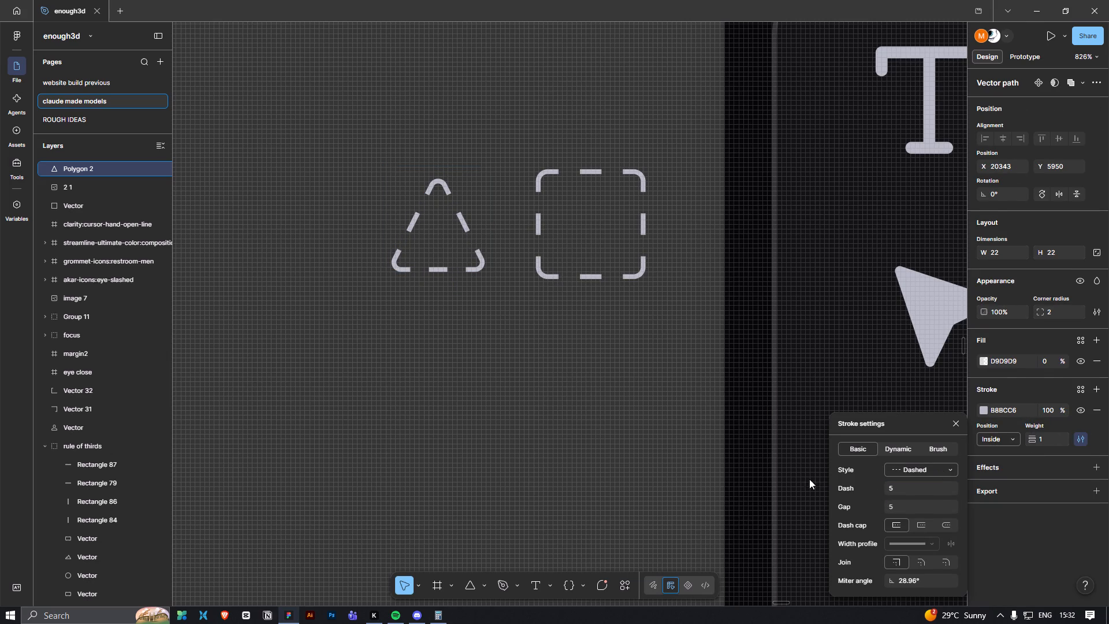
pyautogui.click(629, 437)
# Move the triangle over the dashed square to X 20375, Y 5950 to compare their sizes.
pyautogui.keyDown('ctrl'); pyautogui.scroll(-5, 629, 436); pyautogui.keyUp('ctrl')
pyautogui.click(538, 335)
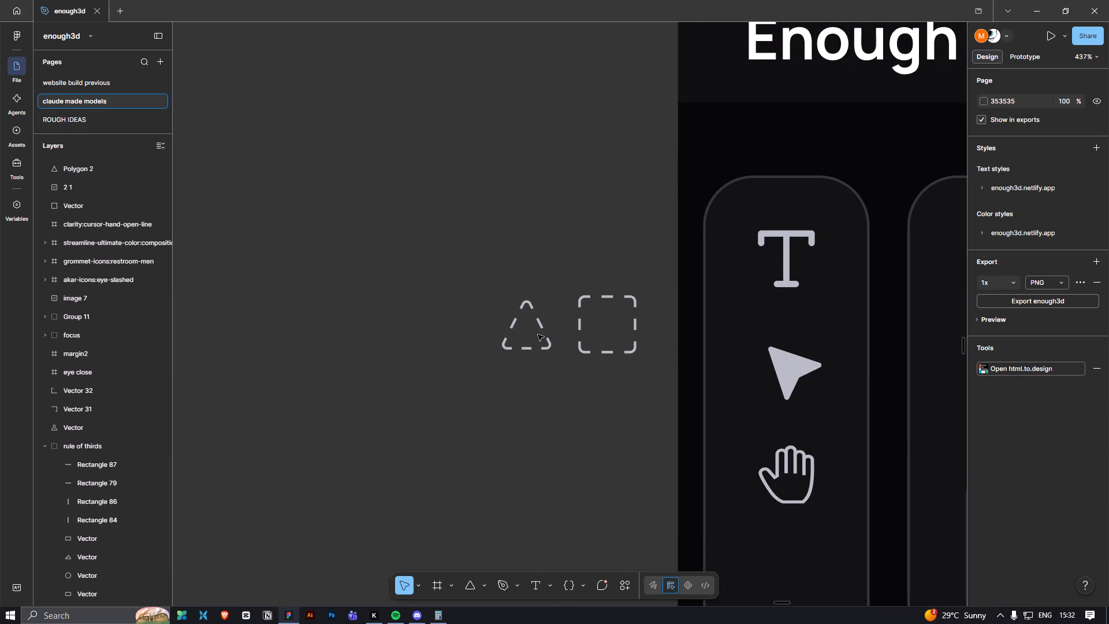
pyautogui.click(538, 335)
pyautogui.doubleClick(540, 331)
pyautogui.keyDown('ctrl'); pyautogui.scroll(4, 545, 328); pyautogui.keyUp('ctrl')
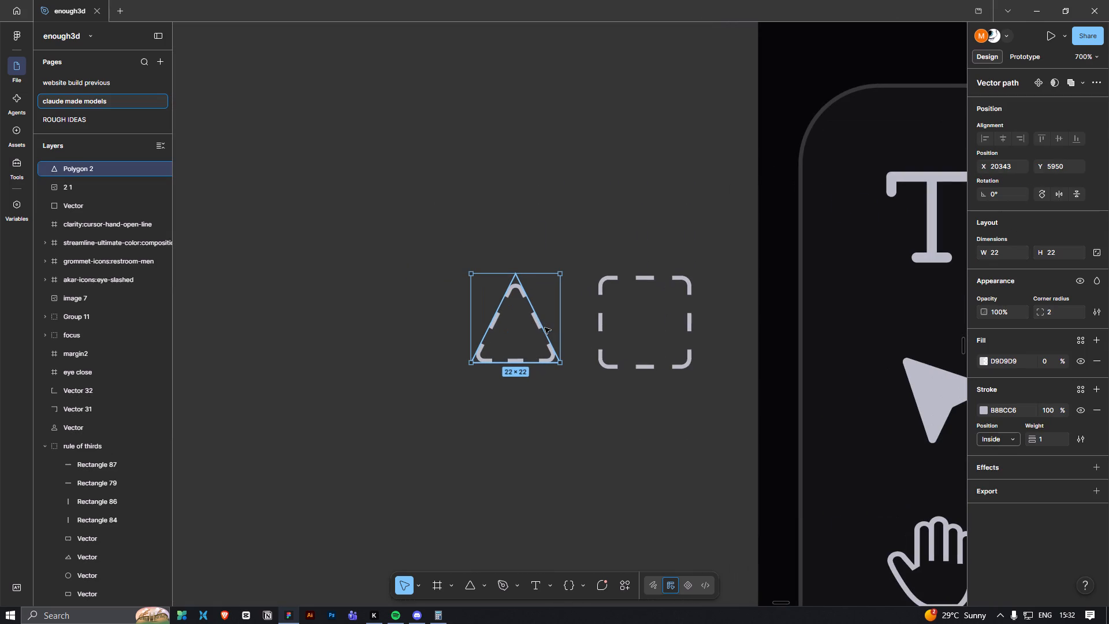
pyautogui.moveTo(524, 325); pyautogui.dragTo(649, 328)
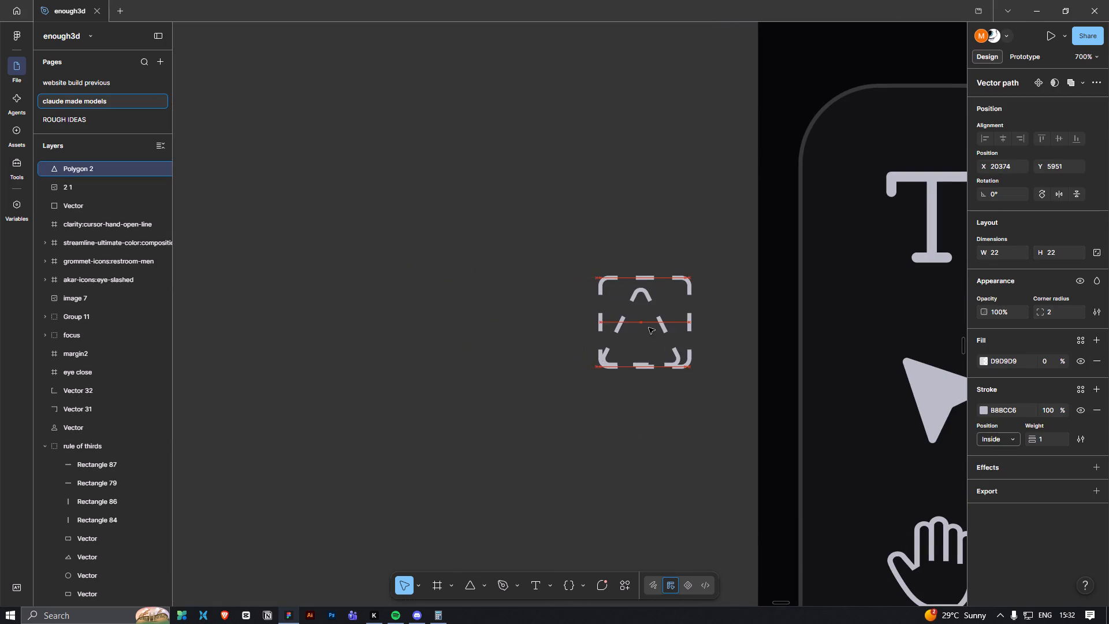
pyautogui.moveTo(649, 328); pyautogui.dragTo(653, 326)
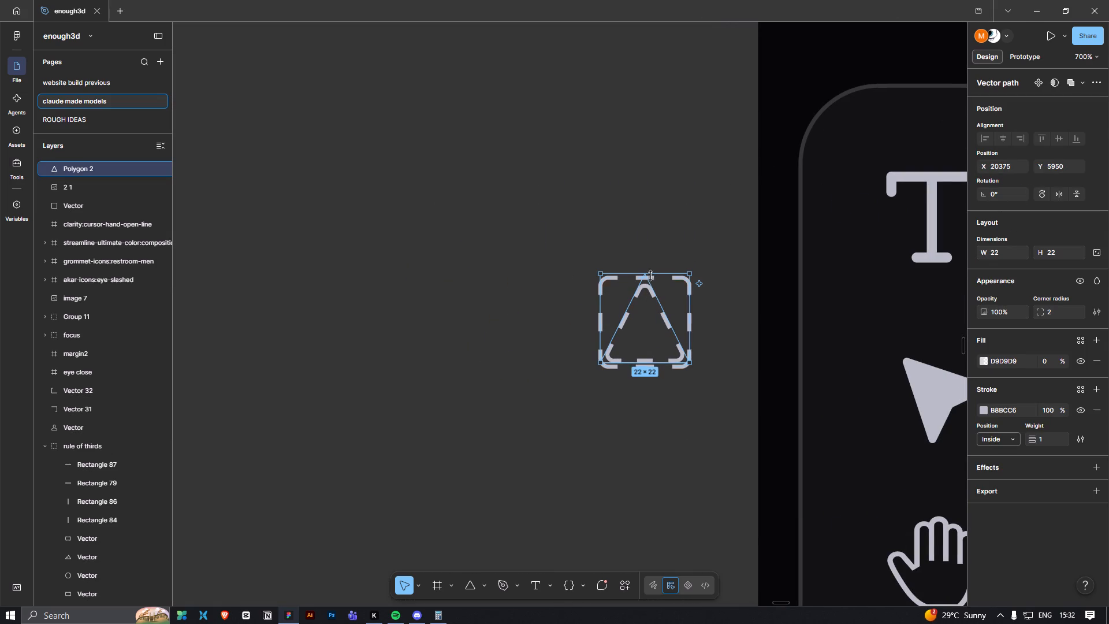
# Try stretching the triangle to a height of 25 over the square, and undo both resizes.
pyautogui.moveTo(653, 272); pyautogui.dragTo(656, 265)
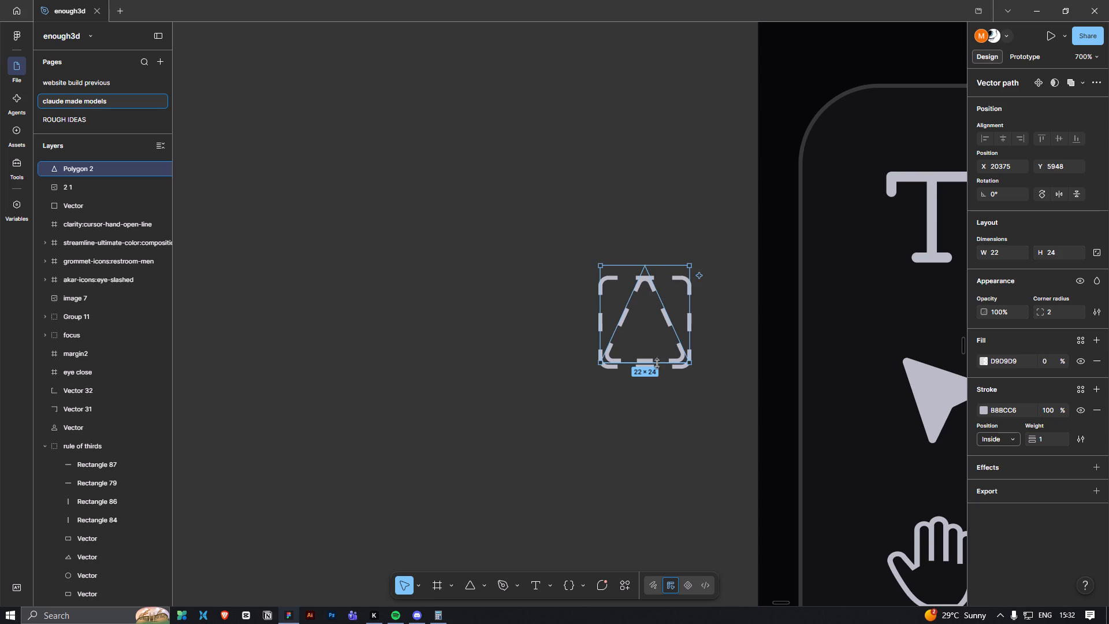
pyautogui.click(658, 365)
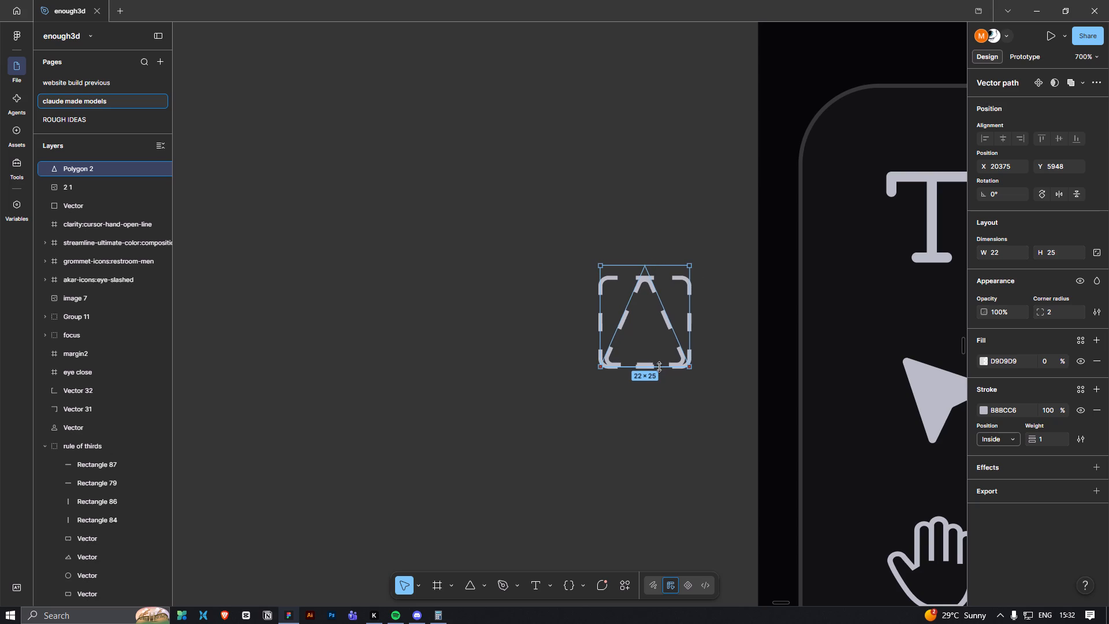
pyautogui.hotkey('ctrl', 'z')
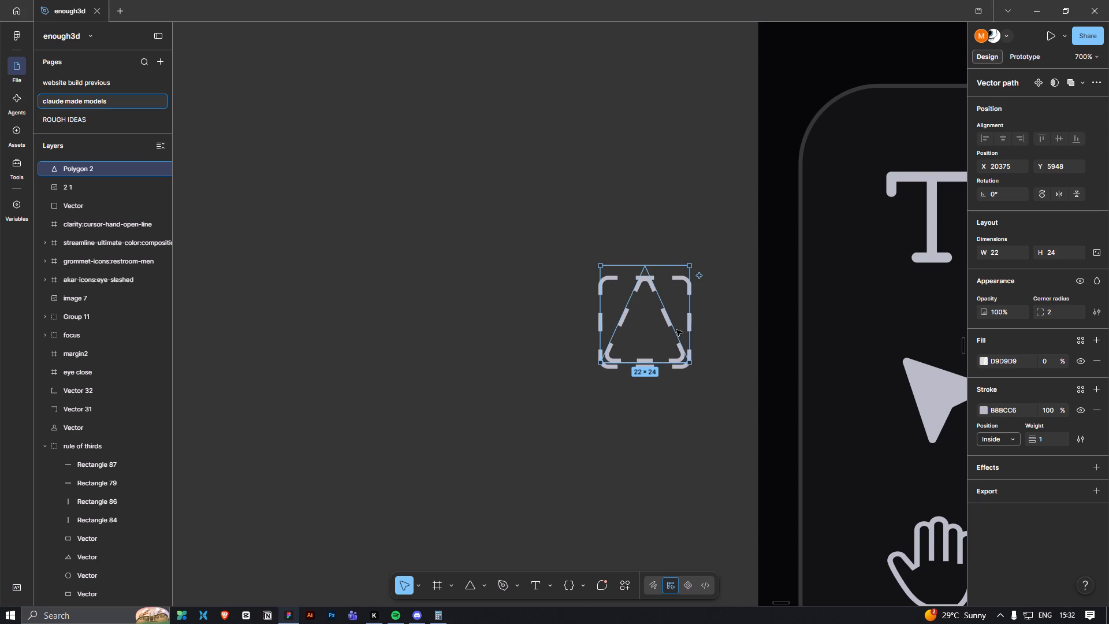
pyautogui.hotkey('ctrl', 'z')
# Stretch the triangle at its top and bottom to 22 × 25 so its outline spans the square's height.
pyautogui.click(659, 330)
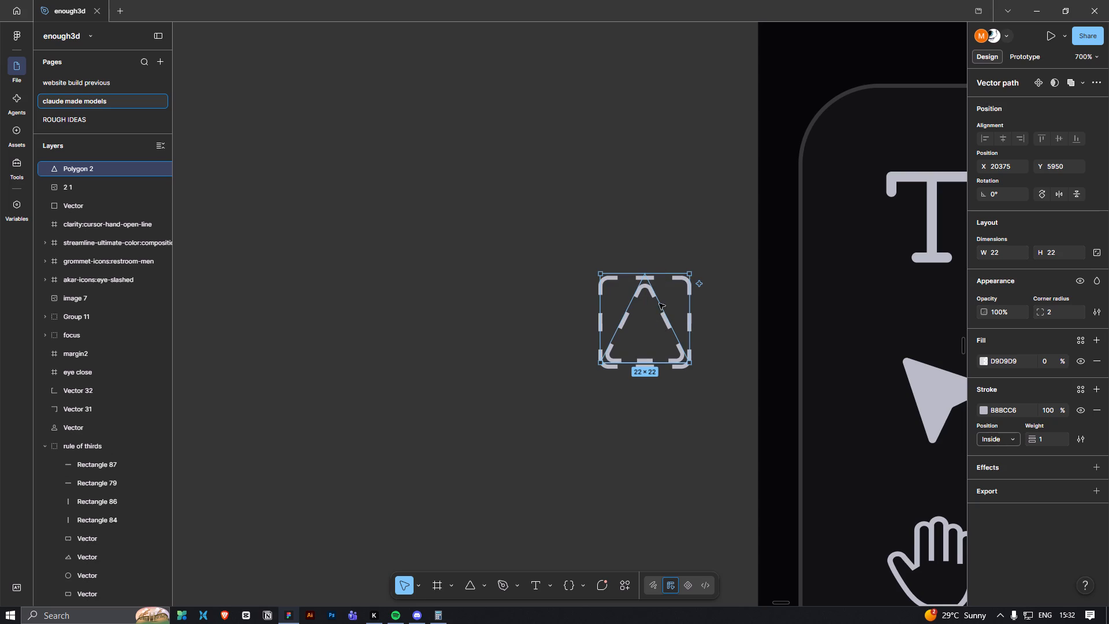
pyautogui.moveTo(658, 302); pyautogui.dragTo(658, 295)
pyautogui.moveTo(650, 355); pyautogui.dragTo(650, 367)
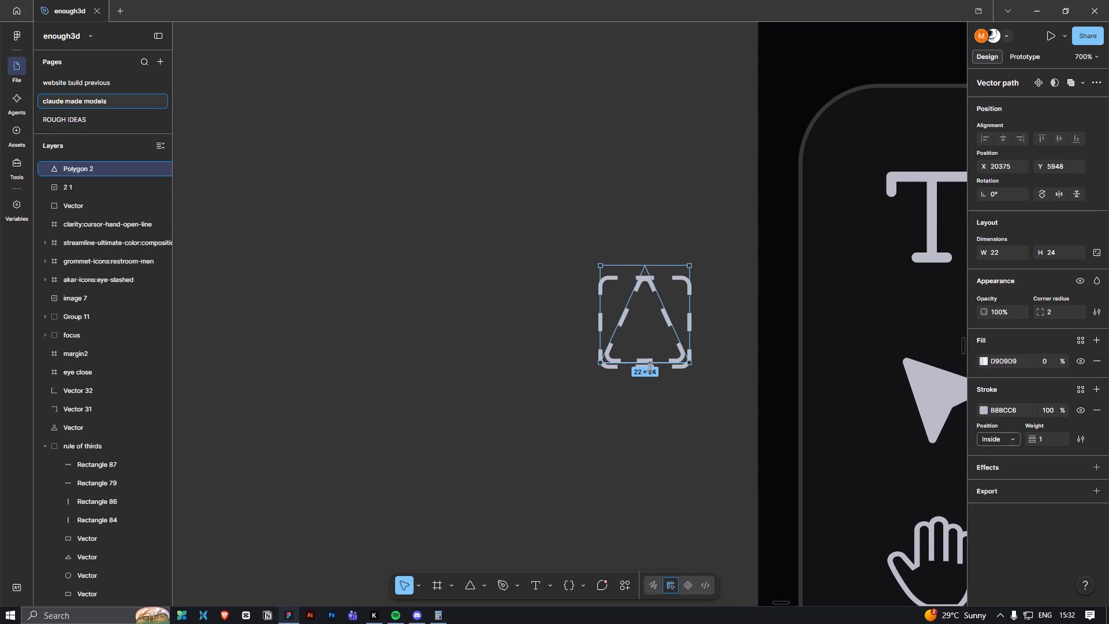
pyautogui.moveTo(650, 367); pyautogui.dragTo(650, 366)
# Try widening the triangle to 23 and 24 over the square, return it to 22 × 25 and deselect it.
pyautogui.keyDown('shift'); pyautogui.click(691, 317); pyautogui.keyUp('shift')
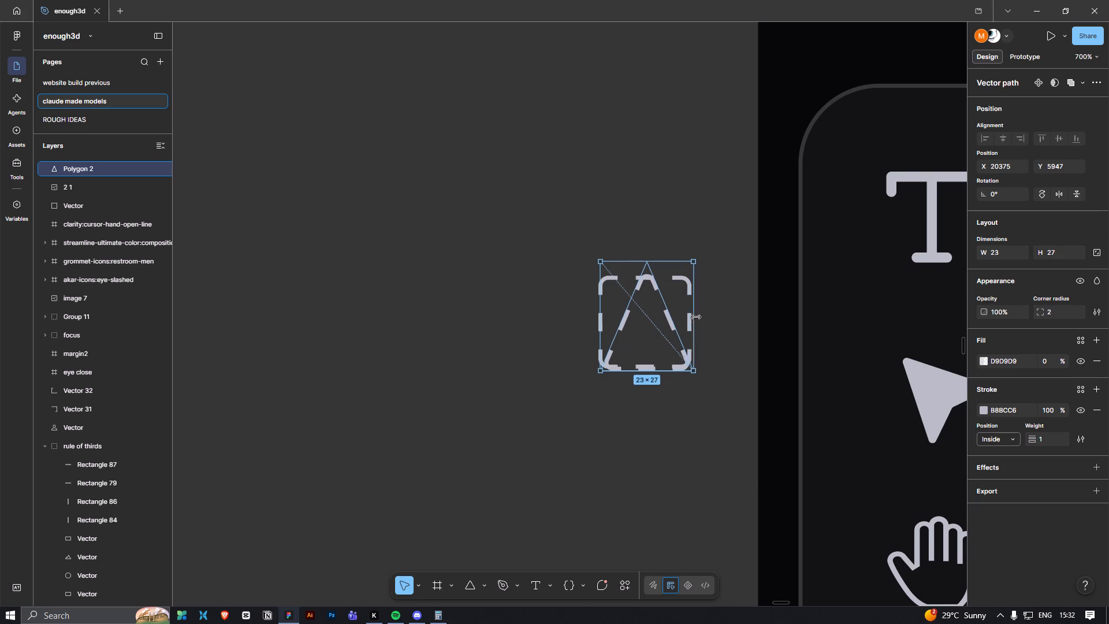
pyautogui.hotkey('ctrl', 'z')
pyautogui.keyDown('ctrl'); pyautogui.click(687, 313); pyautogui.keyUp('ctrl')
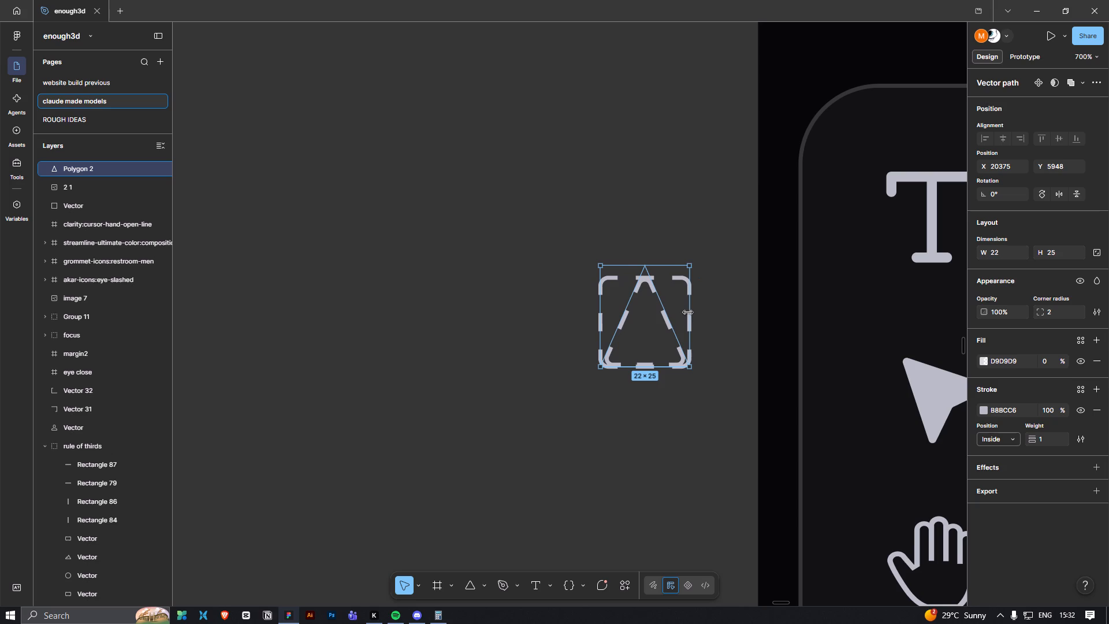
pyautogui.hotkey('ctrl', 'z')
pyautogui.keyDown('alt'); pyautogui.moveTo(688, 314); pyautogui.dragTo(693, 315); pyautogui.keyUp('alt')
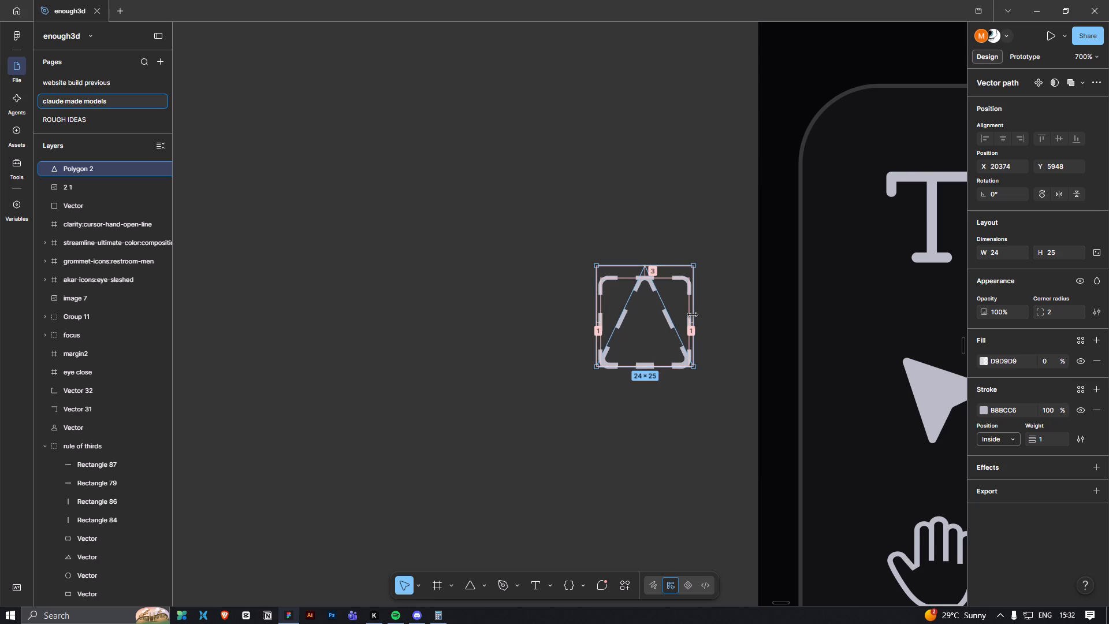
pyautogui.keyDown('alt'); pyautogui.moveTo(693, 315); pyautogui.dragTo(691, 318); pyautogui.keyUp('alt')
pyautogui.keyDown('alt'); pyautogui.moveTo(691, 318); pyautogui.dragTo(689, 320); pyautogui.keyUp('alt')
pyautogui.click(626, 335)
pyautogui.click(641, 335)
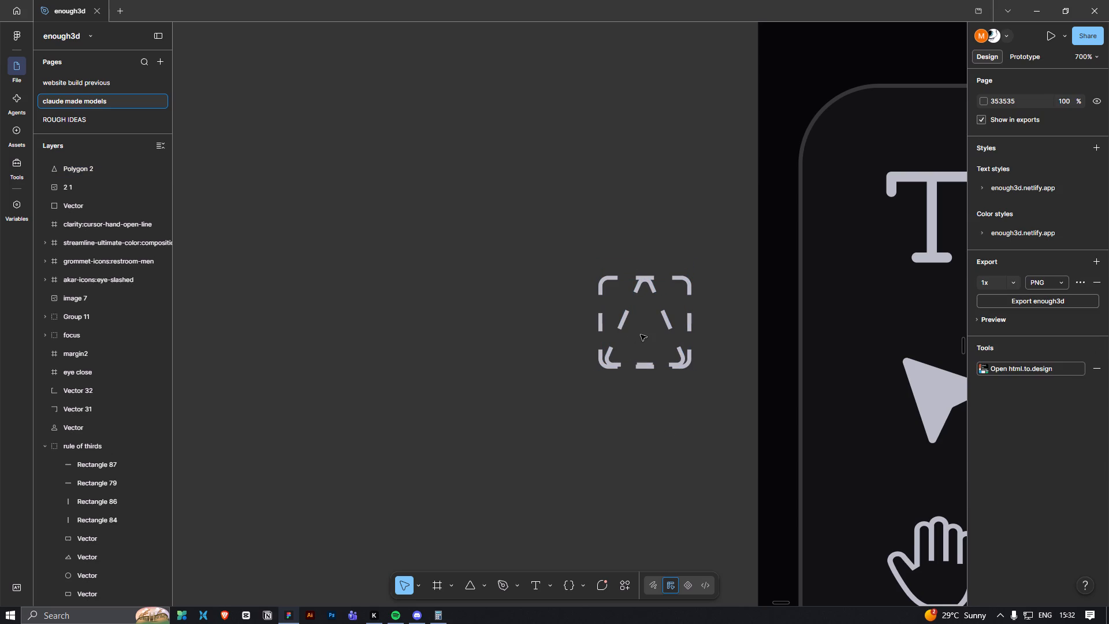
# Move the triangle back out beside the dashed square to X 20348, Y 5948 and deselect it.
pyautogui.keyDown('ctrl'); pyautogui.click(672, 321); pyautogui.keyUp('ctrl')
pyautogui.keyDown('ctrl'); pyautogui.click(669, 328); pyautogui.keyUp('ctrl')
pyautogui.moveTo(653, 347); pyautogui.dragTo(552, 343)
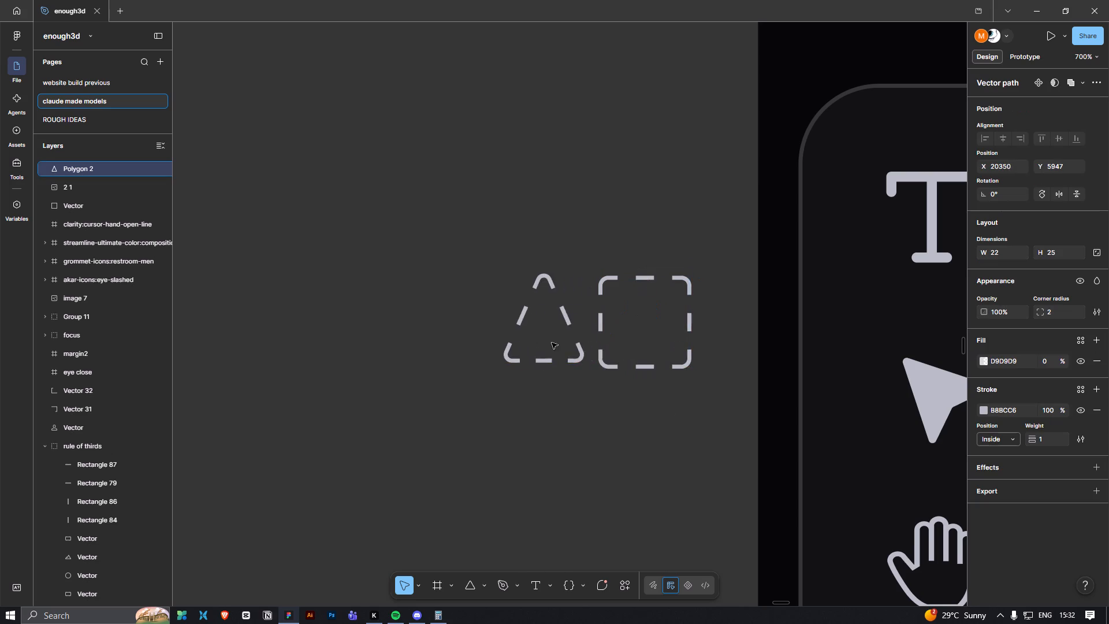
pyautogui.moveTo(552, 343); pyautogui.dragTo(545, 346)
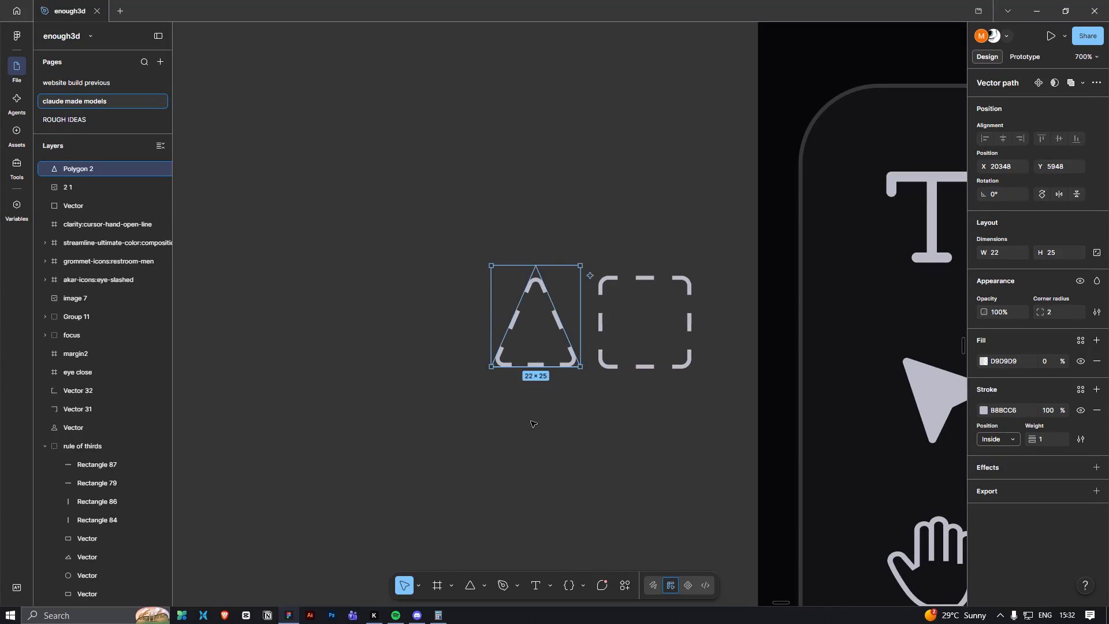
pyautogui.click(531, 427)
# Draw a circle of about 19 × 19 on the empty canvas beside the triangle with the Ellipse tool.
pyautogui.click(487, 588)
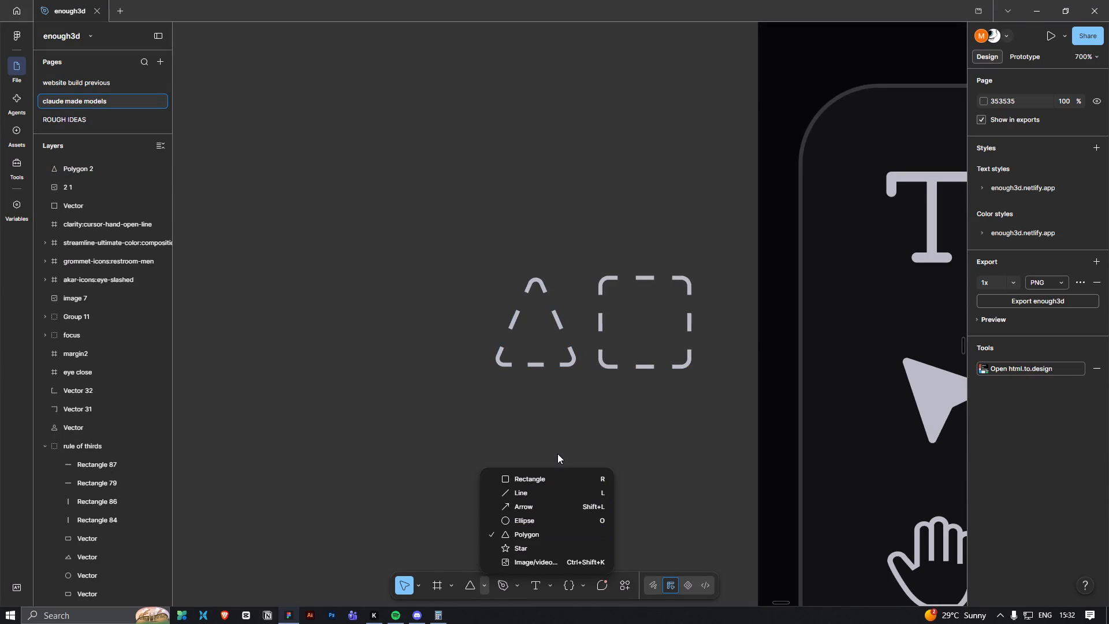
pyautogui.click(550, 518)
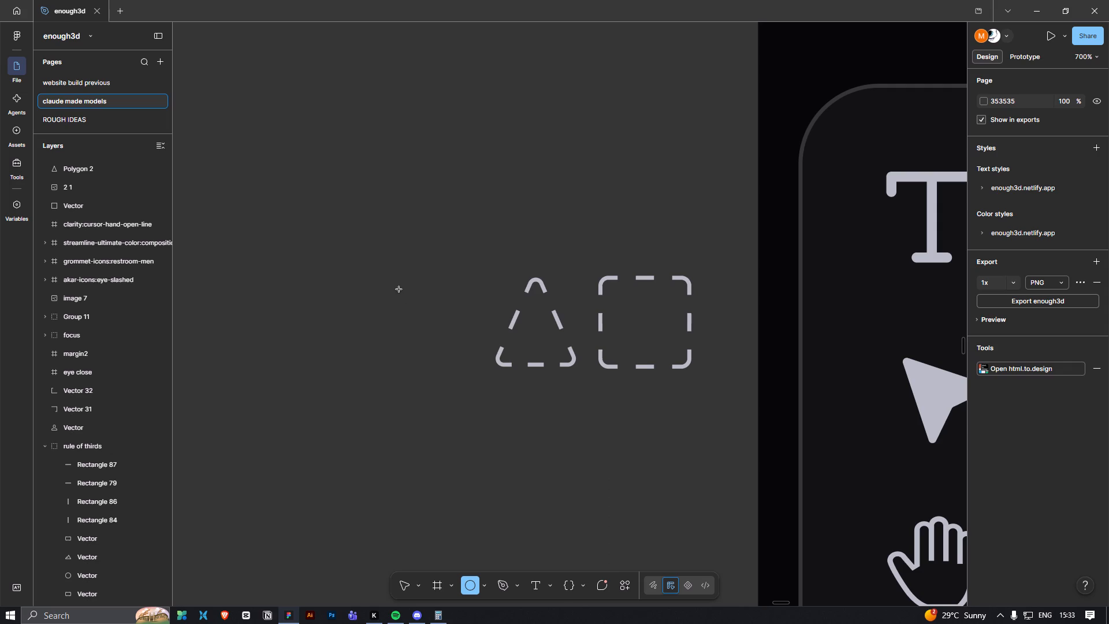
pyautogui.keyDown('shift'); pyautogui.moveTo(399, 291); pyautogui.dragTo(471, 367); pyautogui.keyUp('shift')
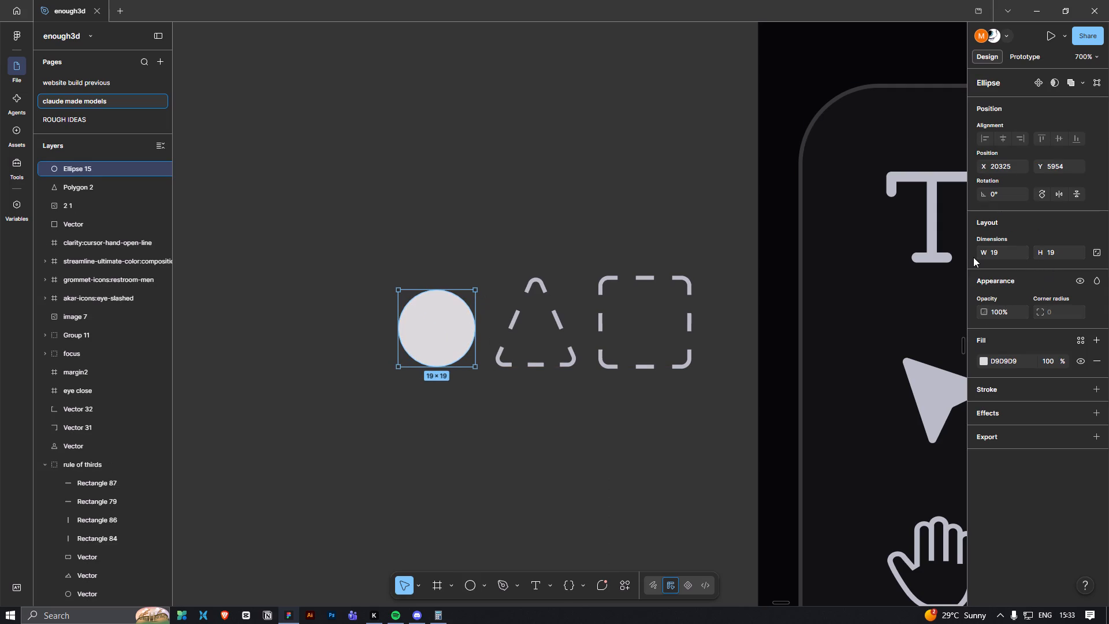
# Set the circle's width and height to 22.
pyautogui.click(974, 257)
pyautogui.click(996, 257)
pyautogui.press('2')
pyautogui.press('2')
pyautogui.moveTo(1036, 248); pyautogui.dragTo(1036, 249)
pyautogui.moveTo(1036, 249); pyautogui.dragTo(556, 315)
pyautogui.press('2')
pyautogui.press('2')
pyautogui.click(650, 450)
# Move the circle into line with the triangle and square, at X 20322, Y 5952.
pyautogui.click(481, 358)
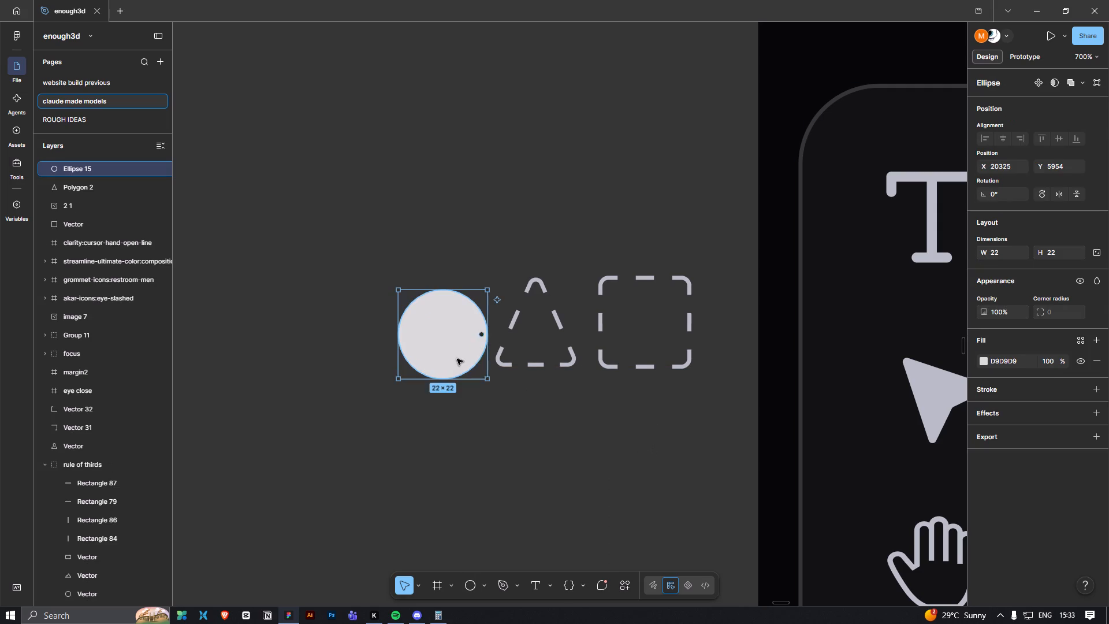
pyautogui.moveTo(456, 359); pyautogui.dragTo(442, 350)
pyautogui.click(442, 350)
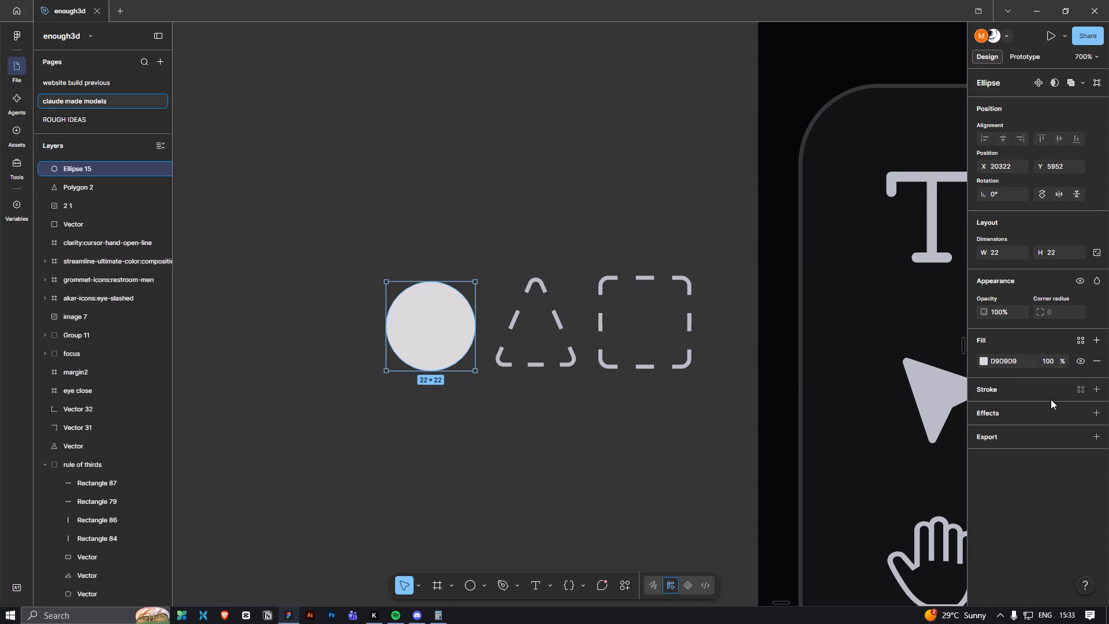
# Add a stroke to the circle.
pyautogui.click(1070, 389)
pyautogui.click(983, 408)
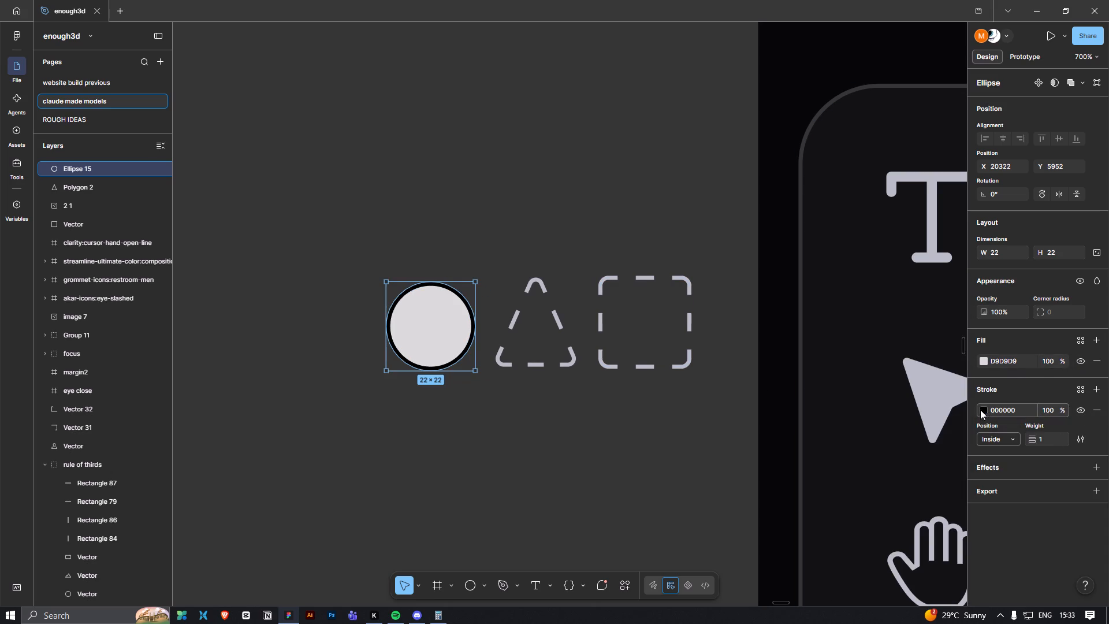
# Lower the circle's fill opacity to 0%.
pyautogui.moveTo(1065, 363); pyautogui.dragTo(315, 343)
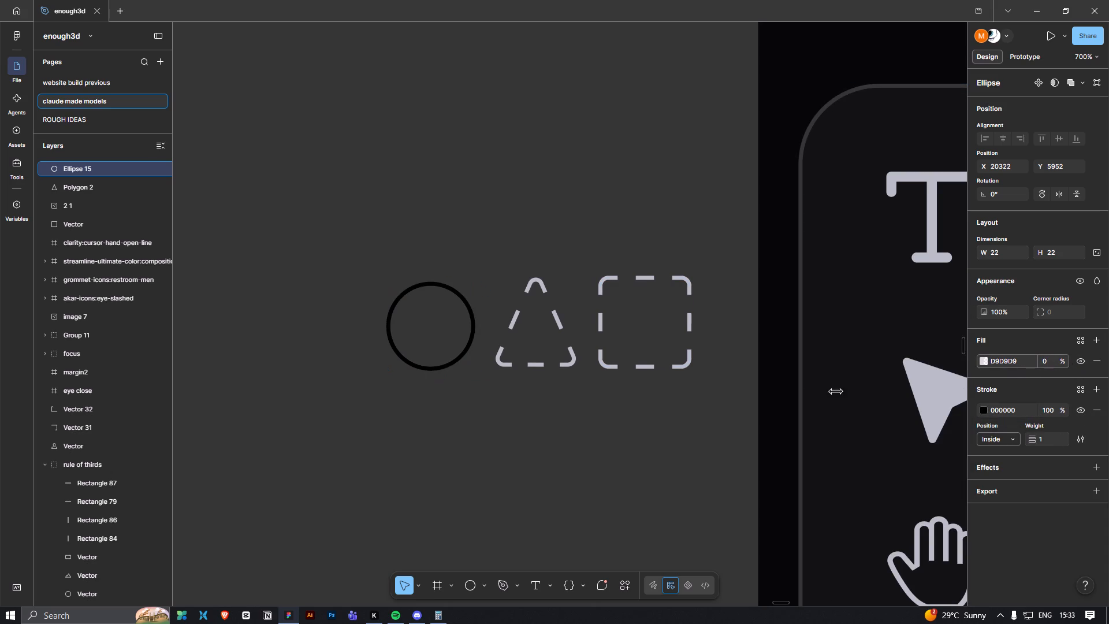
pyautogui.moveTo(315, 343); pyautogui.dragTo(314, 344)
# Match the circle's stroke colour to the dashed triangle's stroke by sampling it with the eyedropper.
pyautogui.click(985, 411)
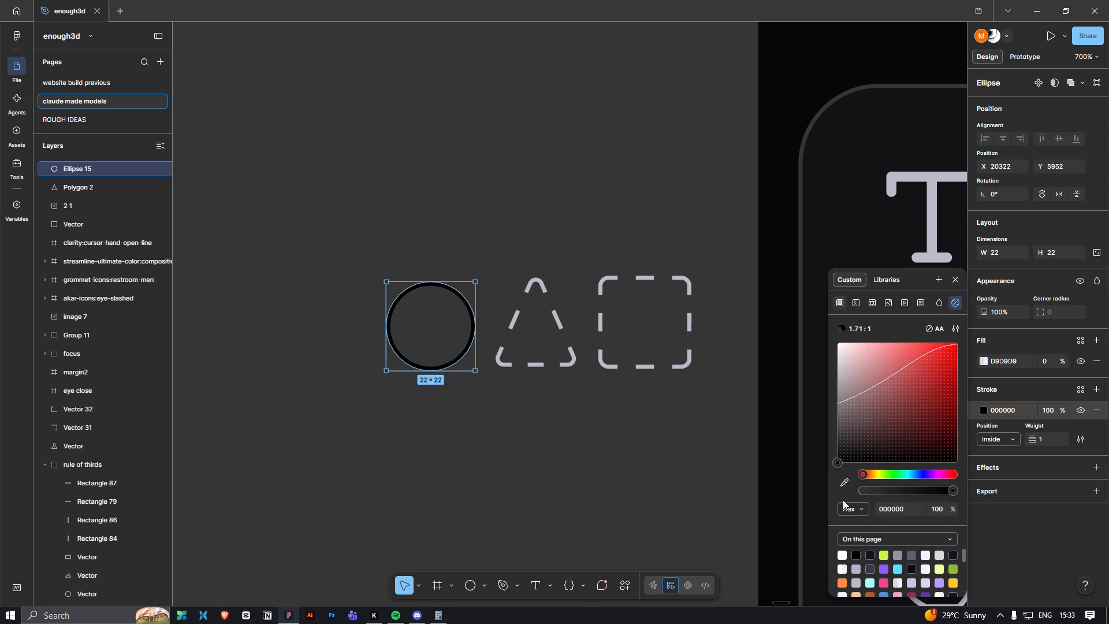
pyautogui.click(843, 487)
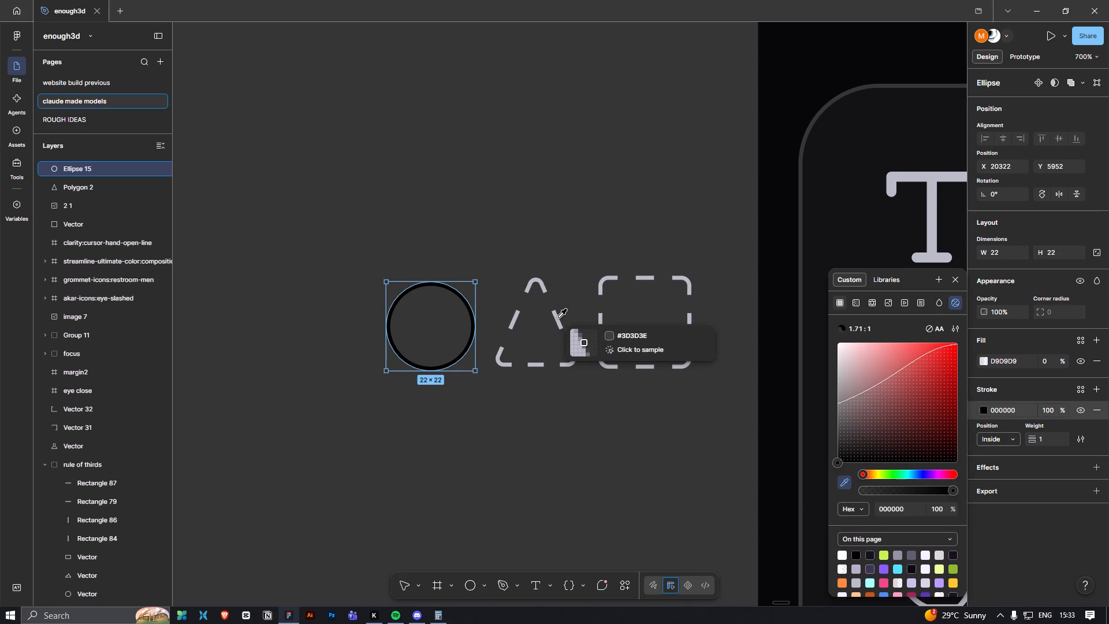
pyautogui.click(557, 321)
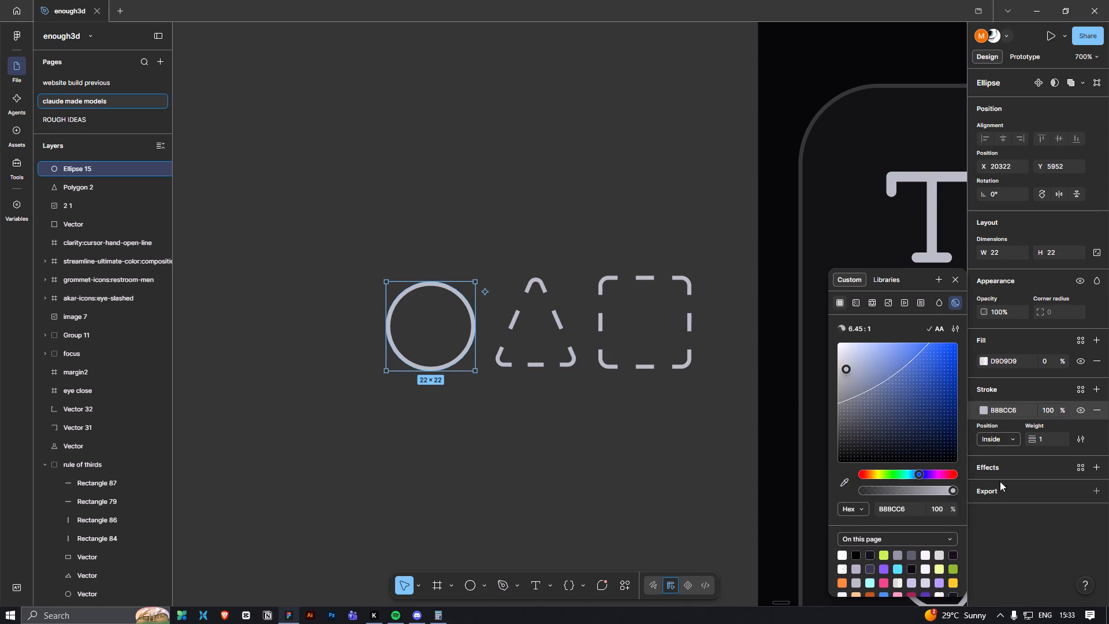
# Change the circle's stroke style to dashed.
pyautogui.click(1080, 443)
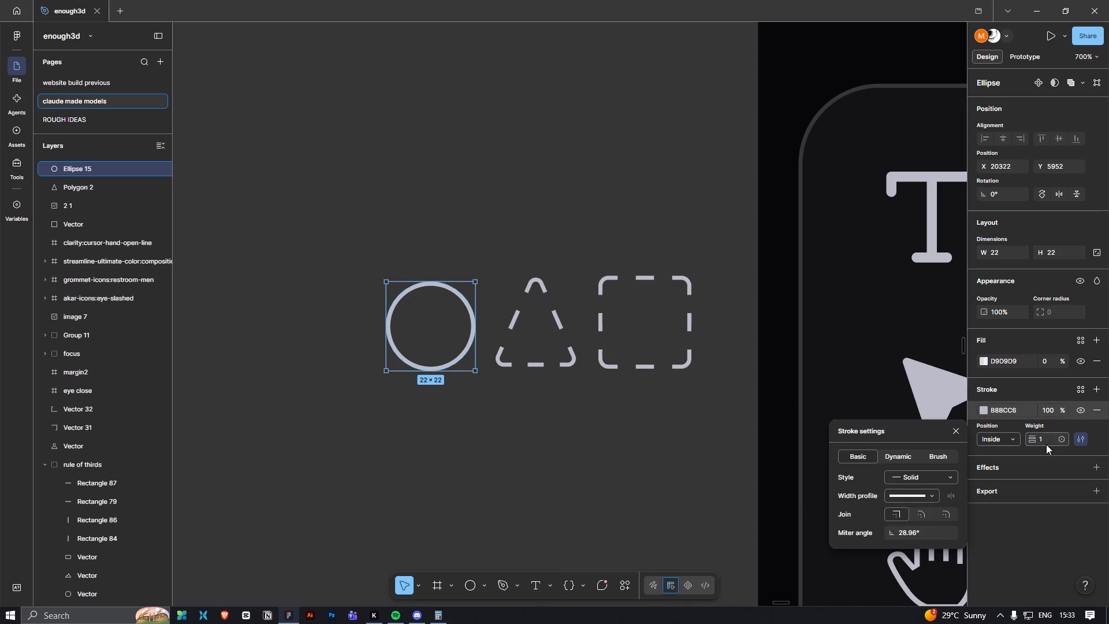
pyautogui.click(941, 480)
pyautogui.click(933, 494)
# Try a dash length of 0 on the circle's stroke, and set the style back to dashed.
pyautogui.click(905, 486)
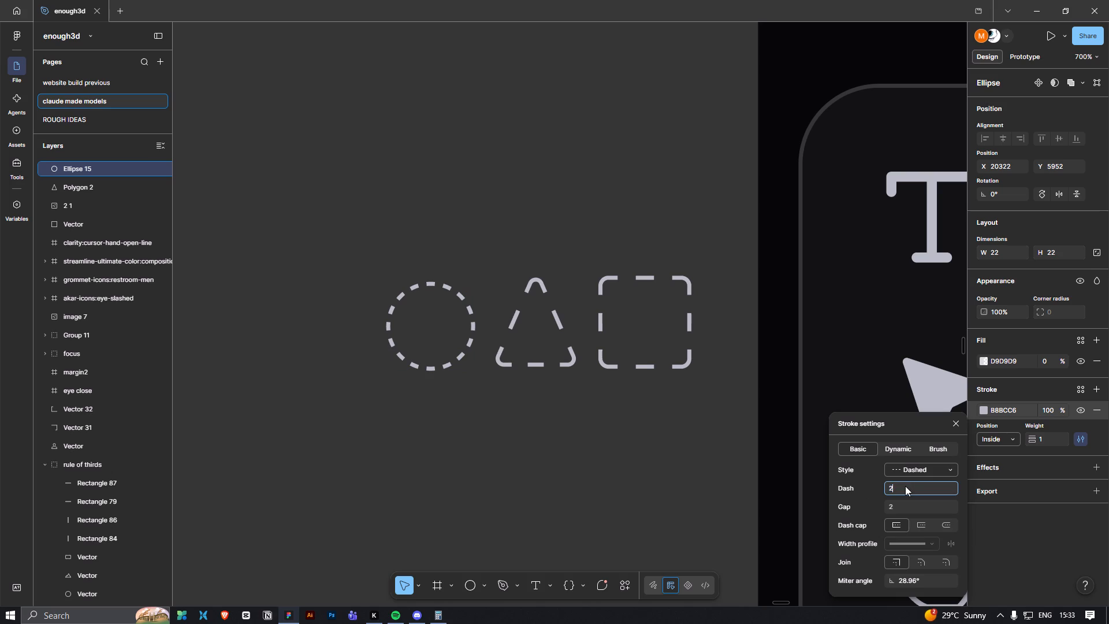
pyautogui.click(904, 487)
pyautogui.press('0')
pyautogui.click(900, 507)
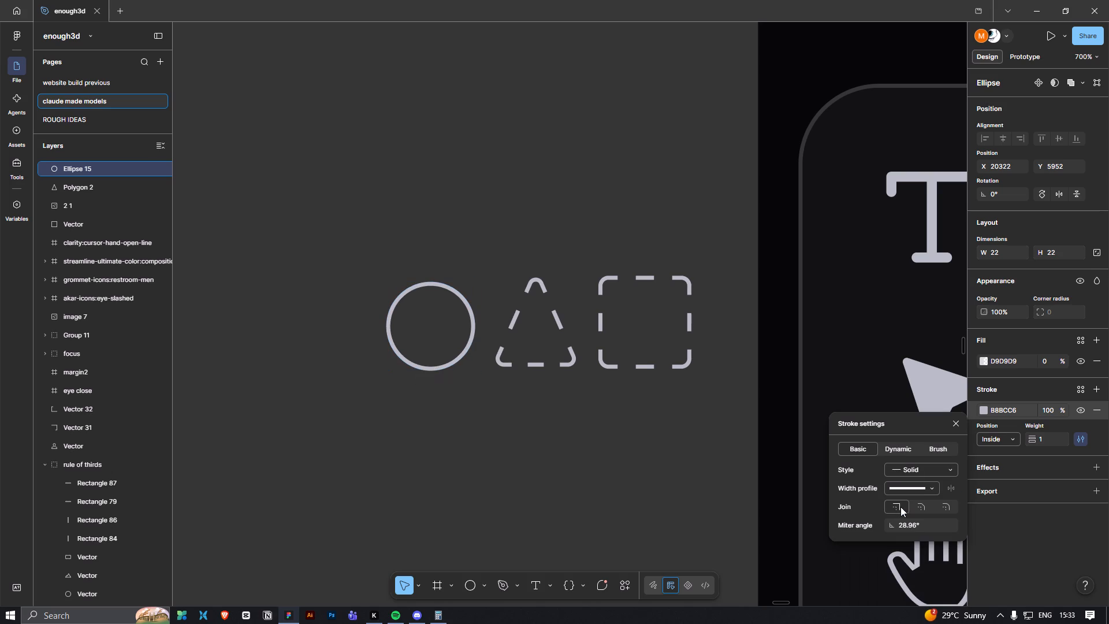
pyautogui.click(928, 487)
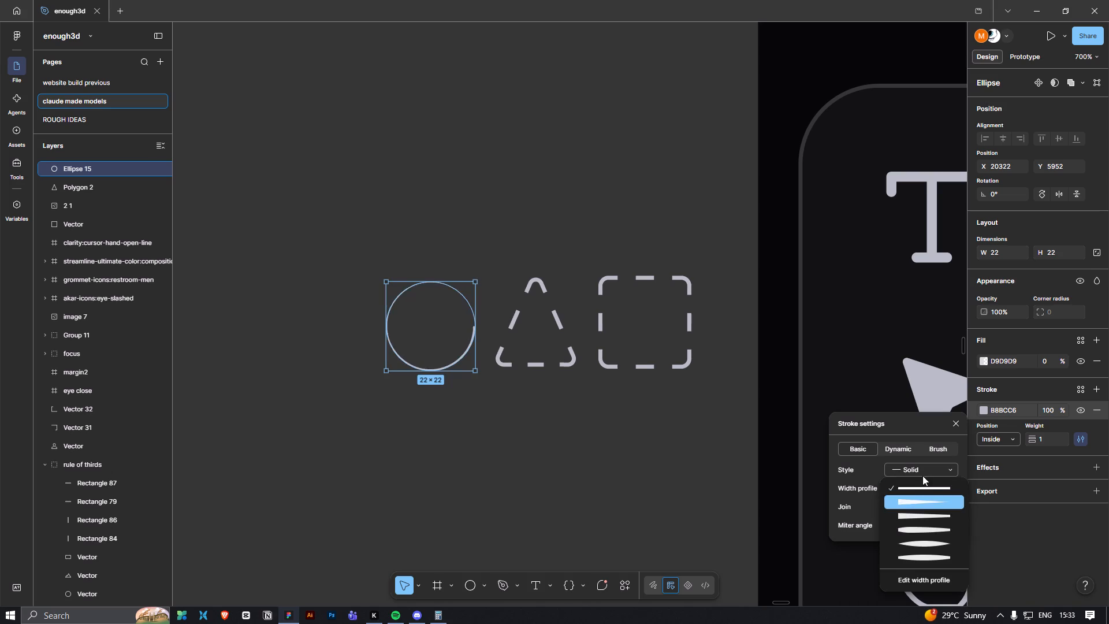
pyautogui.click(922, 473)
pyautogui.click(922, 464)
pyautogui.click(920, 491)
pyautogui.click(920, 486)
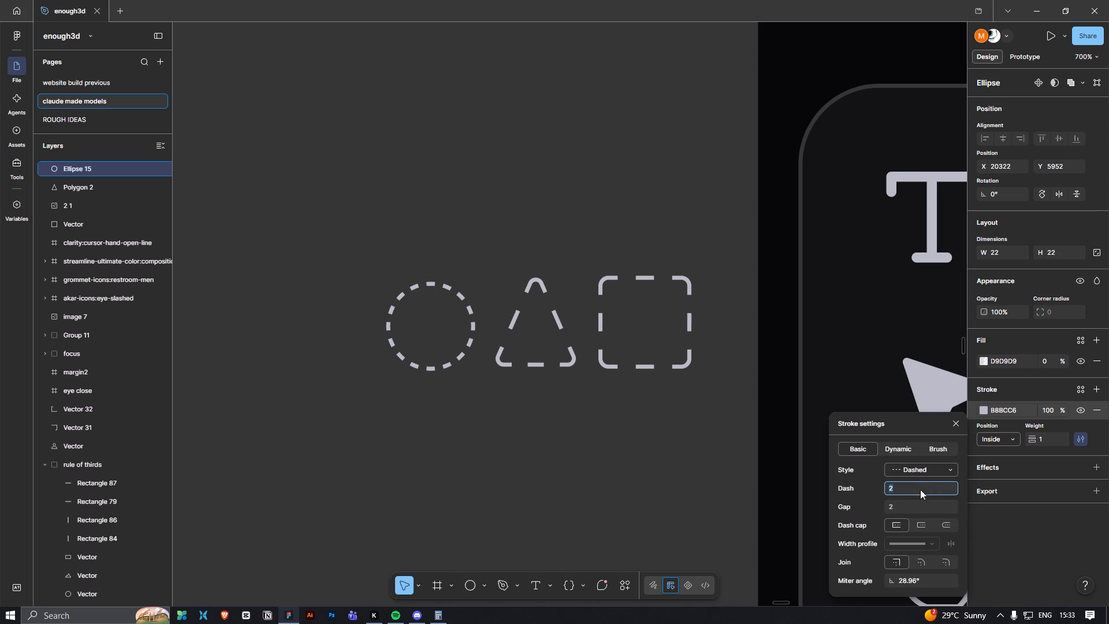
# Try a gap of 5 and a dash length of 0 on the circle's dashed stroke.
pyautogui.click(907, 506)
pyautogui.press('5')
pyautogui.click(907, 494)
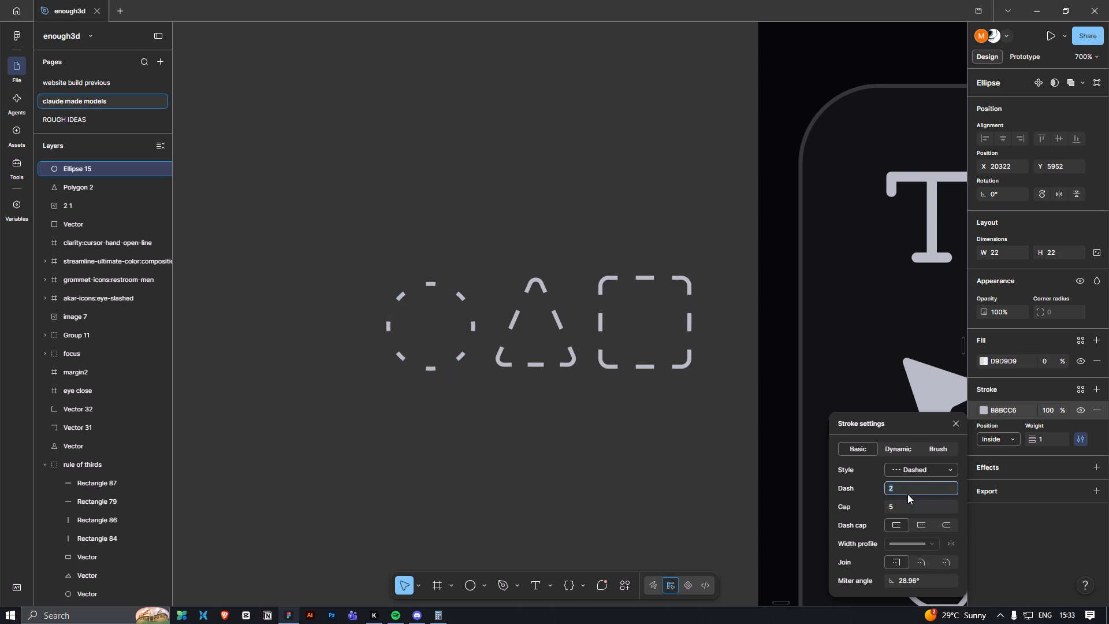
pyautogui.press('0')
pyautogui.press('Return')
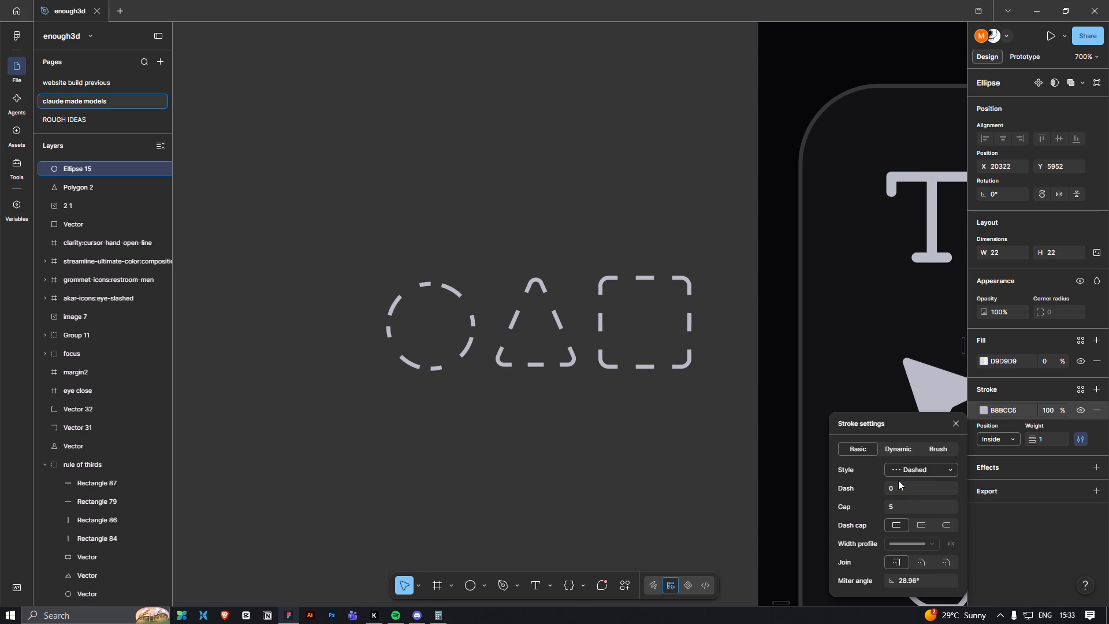
# Set the circle's dashed stroke to a dash length of 4 and a gap of 4.
pyautogui.moveTo(887, 487); pyautogui.dragTo(898, 491)
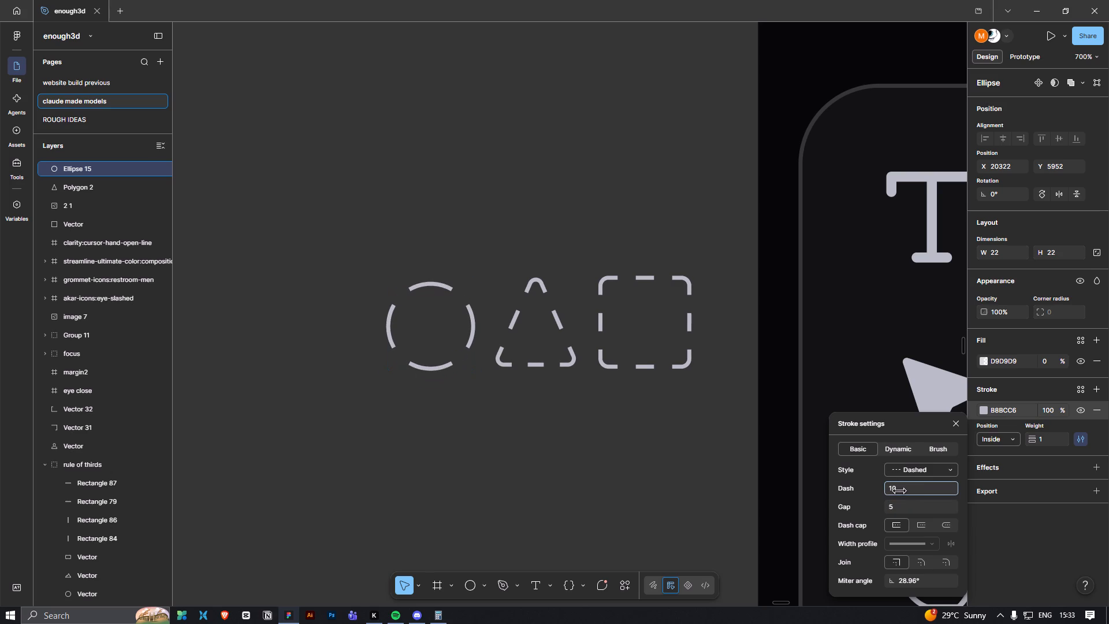
pyautogui.moveTo(898, 491); pyautogui.dragTo(890, 499)
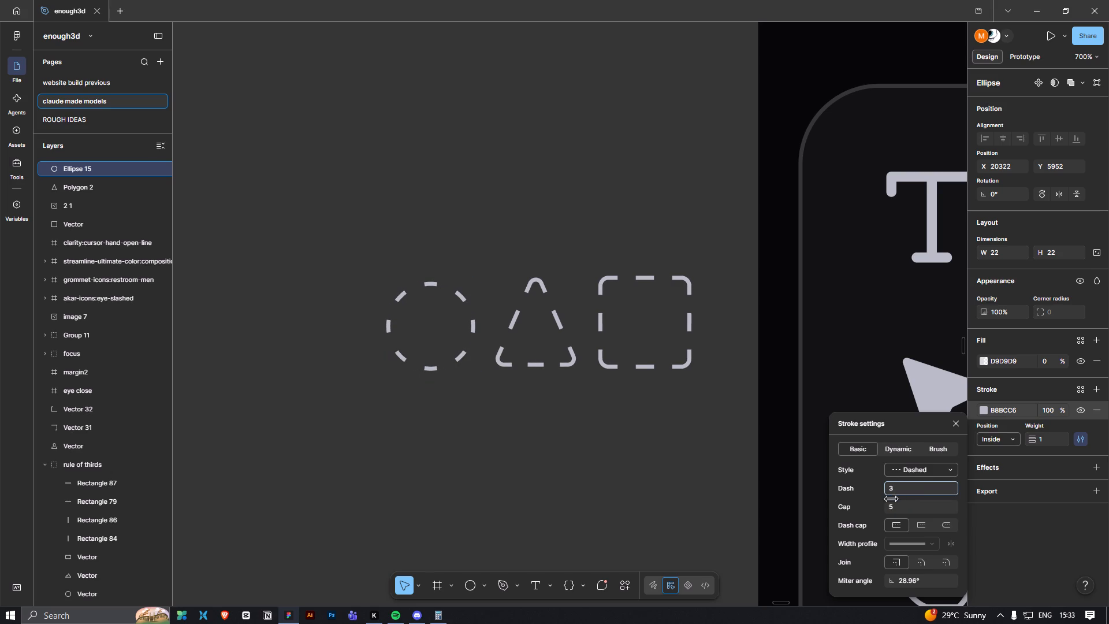
pyautogui.moveTo(890, 499); pyautogui.dragTo(891, 499)
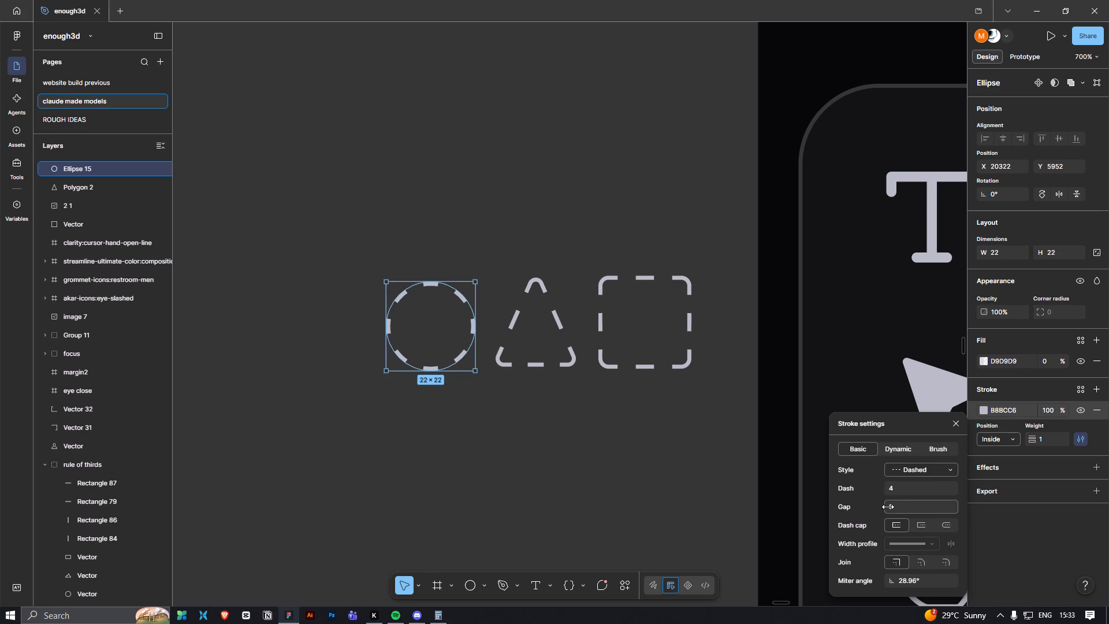
pyautogui.click(888, 507)
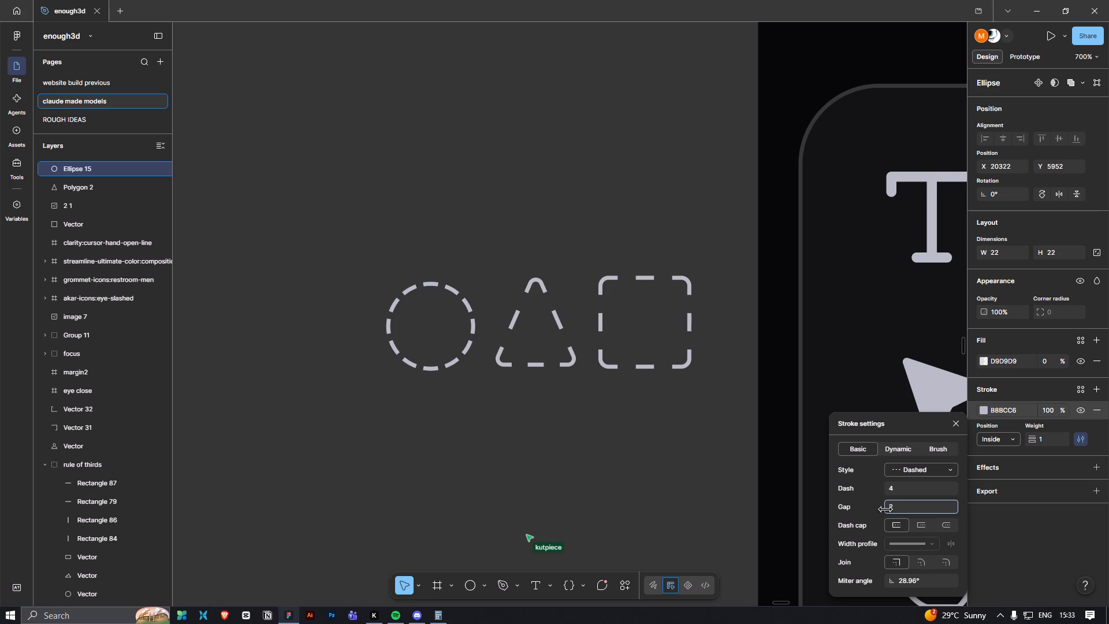
pyautogui.click(896, 507)
pyautogui.press('4')
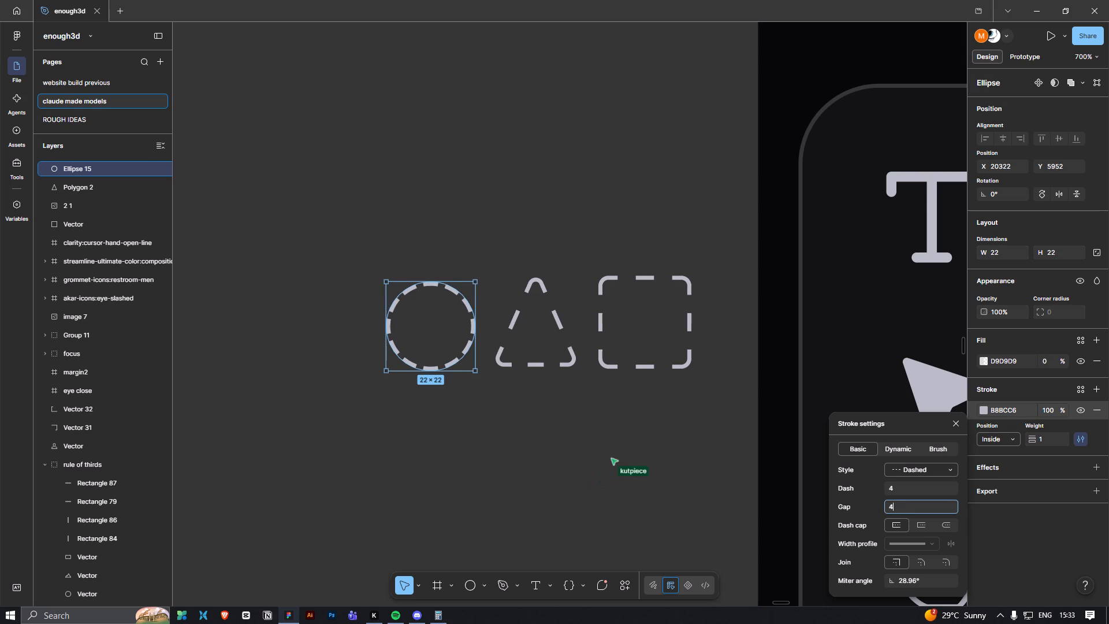
pyautogui.press('Return')
pyautogui.click(638, 465)
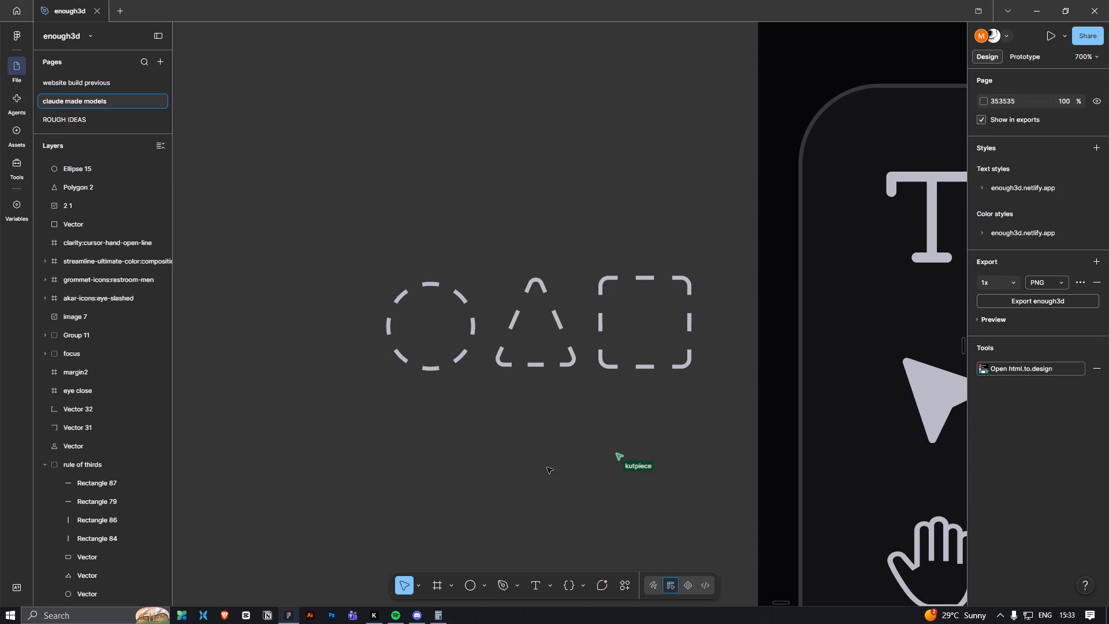
# Duplicate the dashed circle, triangle and square together into a second row directly below the originals.
pyautogui.keyDown('ctrl'); pyautogui.scroll(-5, 490, 452); pyautogui.keyUp('ctrl')
pyautogui.press('space')
pyautogui.moveTo(577, 482); pyautogui.dragTo(435, 397)
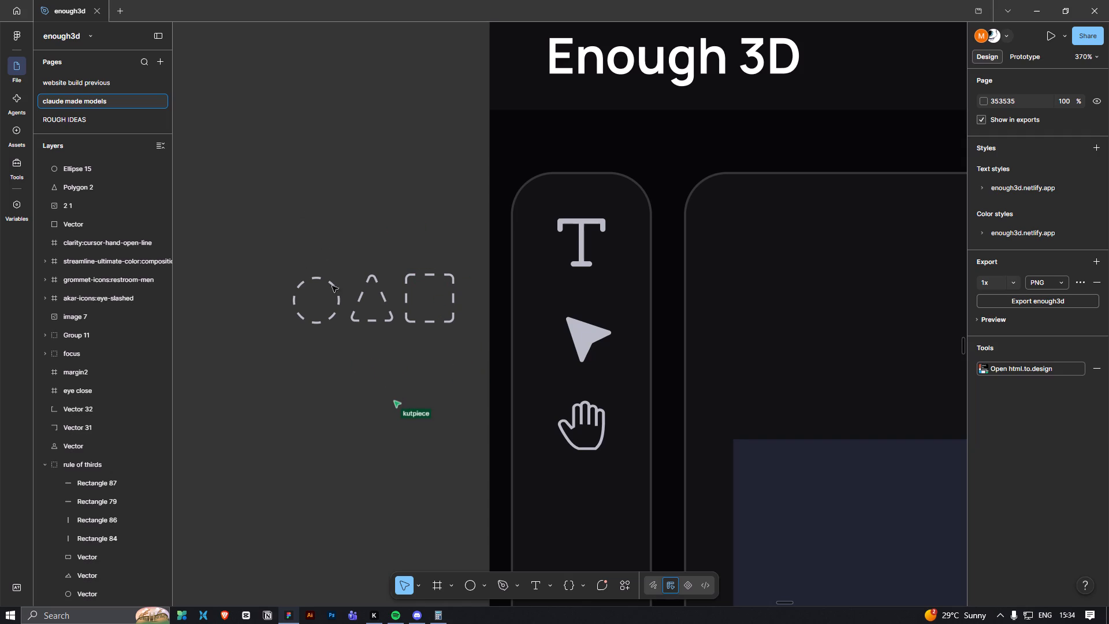
pyautogui.keyDown('ctrl'); pyautogui.moveTo(262, 232); pyautogui.dragTo(474, 344); pyautogui.keyUp('ctrl')
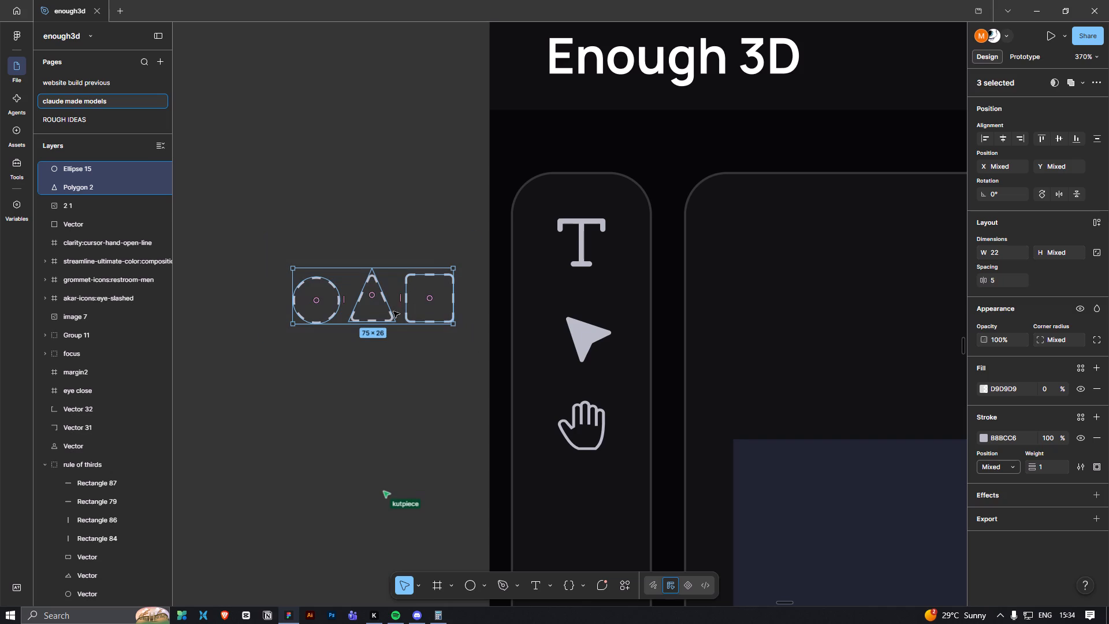
pyautogui.keyDown('alt'); pyautogui.keyDown('shift'); pyautogui.moveTo(392, 311); pyautogui.dragTo(389, 393); pyautogui.keyUp('shift'); pyautogui.keyUp('alt')
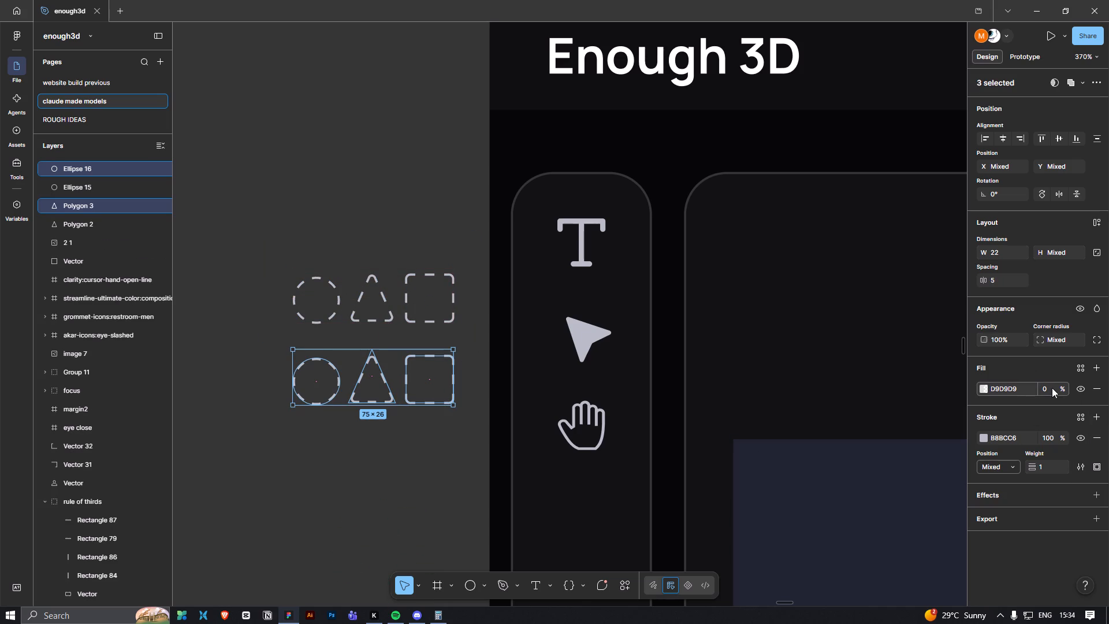
# Copy the stroke colour of the three duplicated shapes into their fill colour.
pyautogui.click(1001, 436)
pyautogui.hotkey('ctrl', 'c')
pyautogui.click(1003, 419)
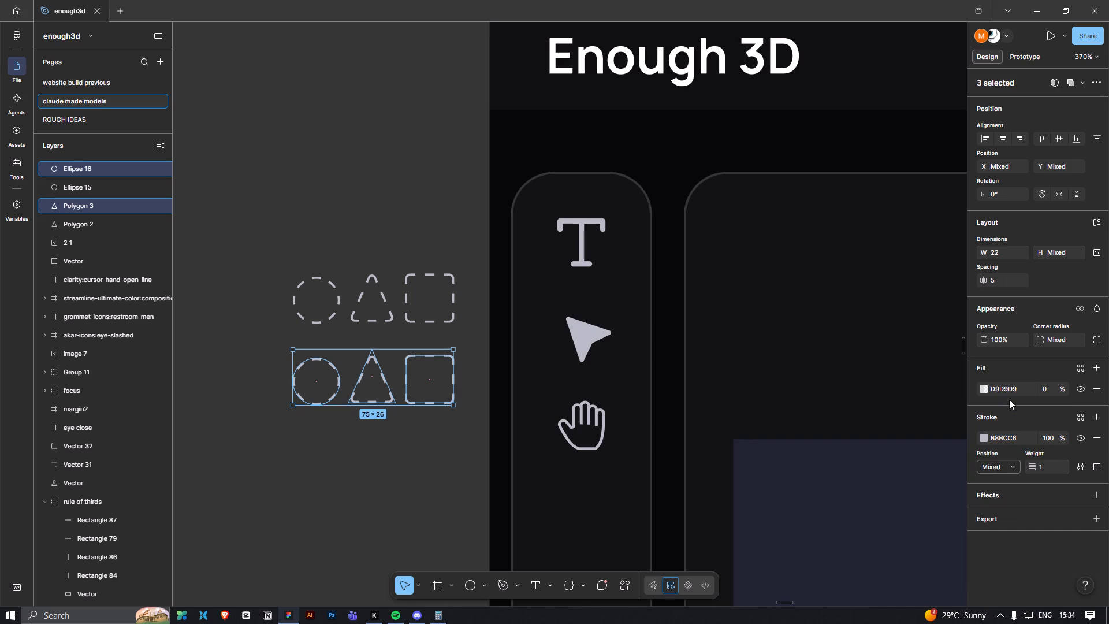
pyautogui.click(1004, 388)
pyautogui.hotkey('ctrl', 'v')
pyautogui.press('Return')
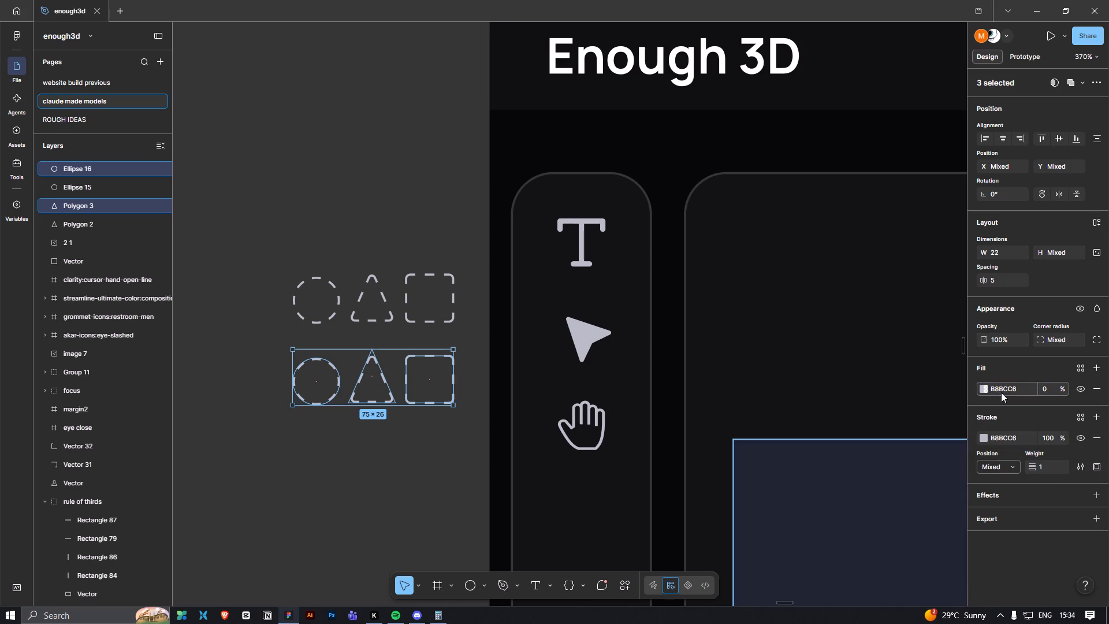
# Remove the stroke from the three duplicated shapes and raise their fill opacity to 100%.
pyautogui.click(1097, 436)
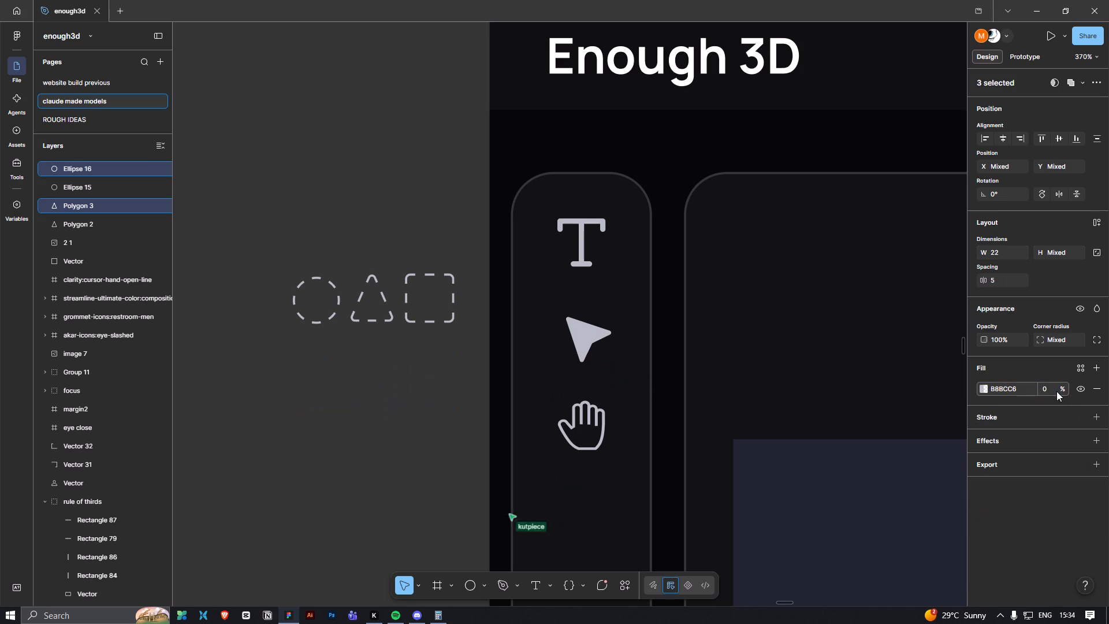
pyautogui.moveTo(1061, 391); pyautogui.dragTo(853, 322)
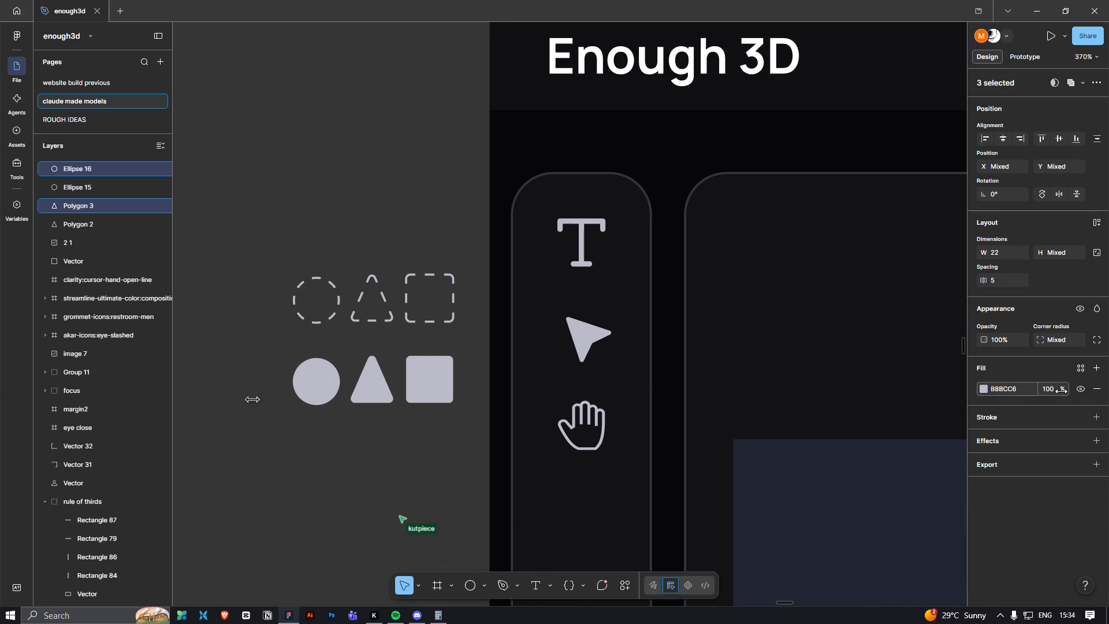
pyautogui.click(407, 463)
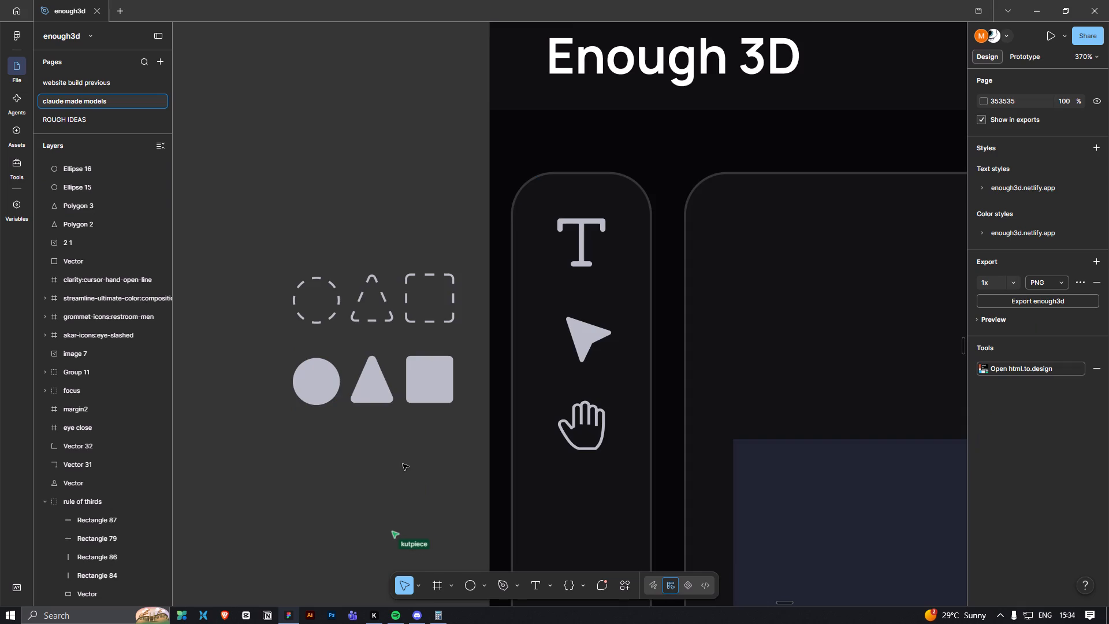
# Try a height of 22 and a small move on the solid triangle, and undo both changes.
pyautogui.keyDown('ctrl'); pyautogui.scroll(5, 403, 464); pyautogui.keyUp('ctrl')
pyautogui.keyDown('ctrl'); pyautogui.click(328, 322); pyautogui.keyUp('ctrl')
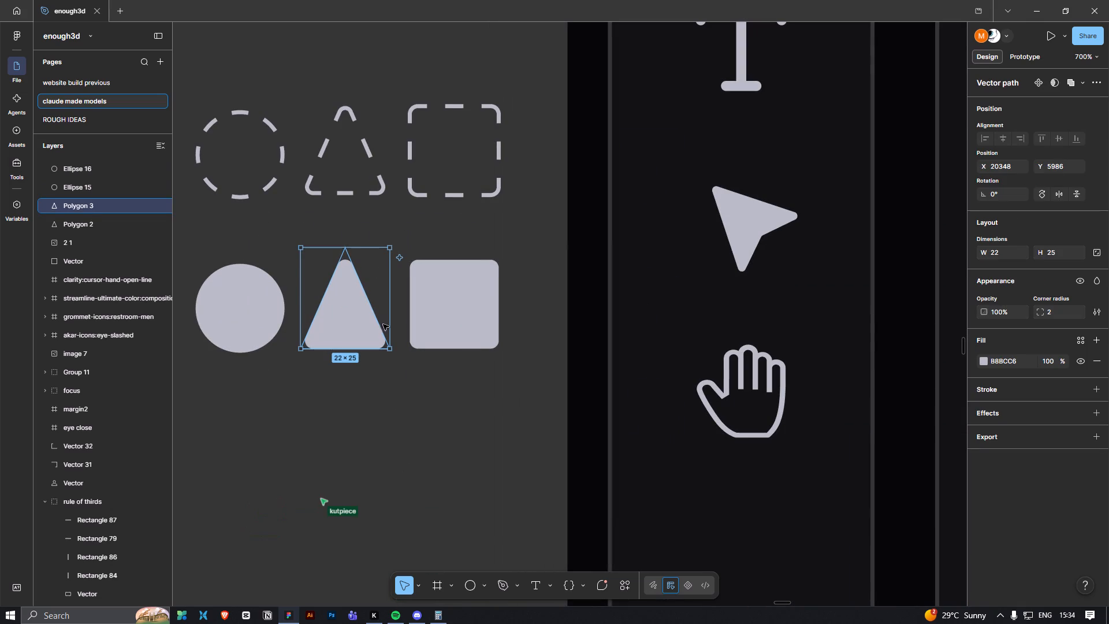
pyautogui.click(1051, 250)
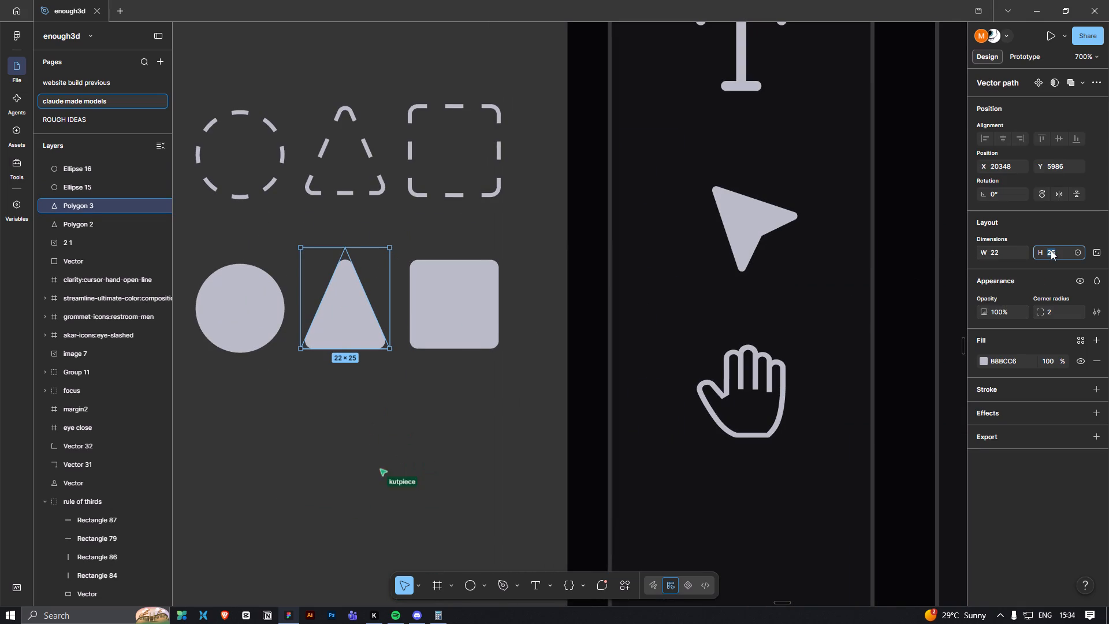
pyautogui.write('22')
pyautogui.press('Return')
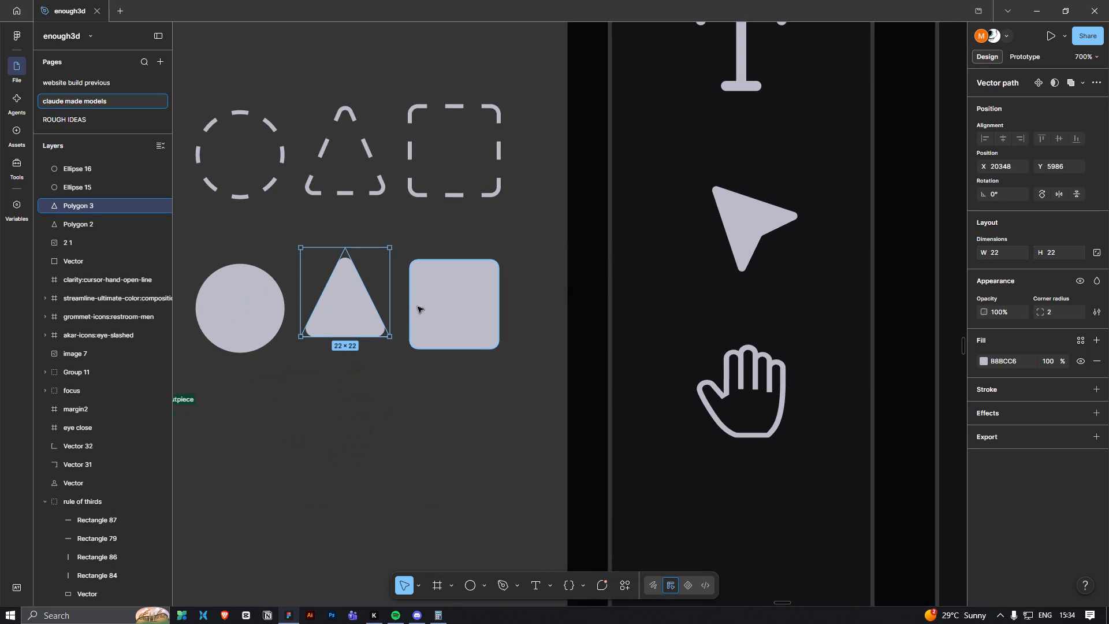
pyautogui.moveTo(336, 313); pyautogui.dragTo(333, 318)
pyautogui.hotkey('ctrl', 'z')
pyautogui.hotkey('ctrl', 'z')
# Widen the solid triangle slightly and evenly on both sides, keeping it centred between the circle and square.
pyautogui.keyDown('ctrl'); pyautogui.click(375, 393); pyautogui.keyUp('ctrl')
pyautogui.click(360, 332)
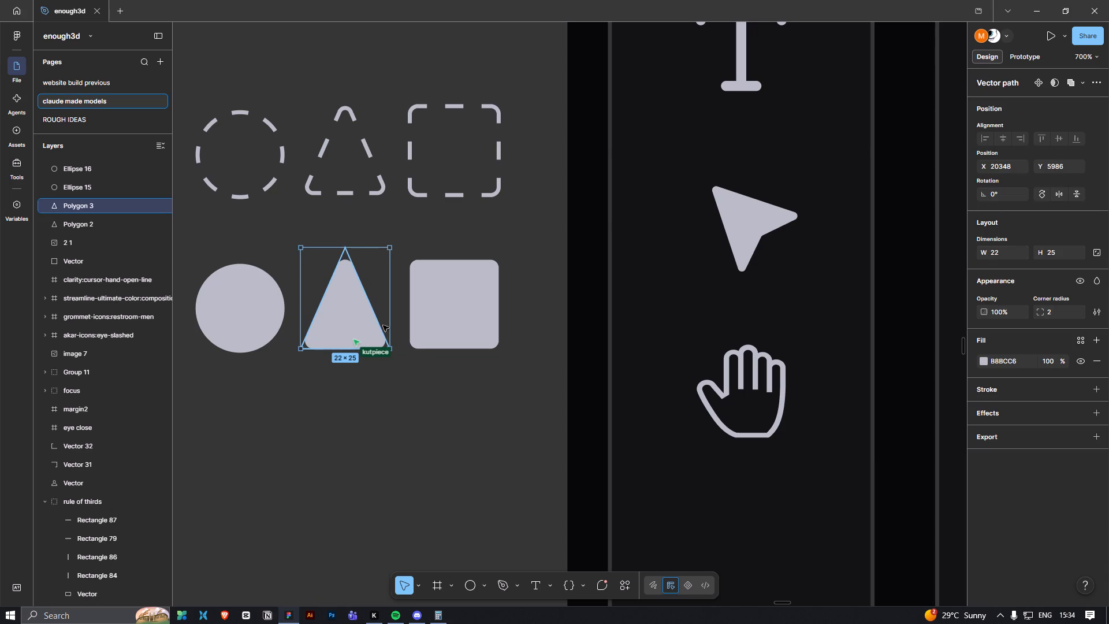
pyautogui.keyDown('shift'); pyautogui.click(390, 317); pyautogui.keyUp('shift')
pyautogui.hotkey('ctrl', 'z')
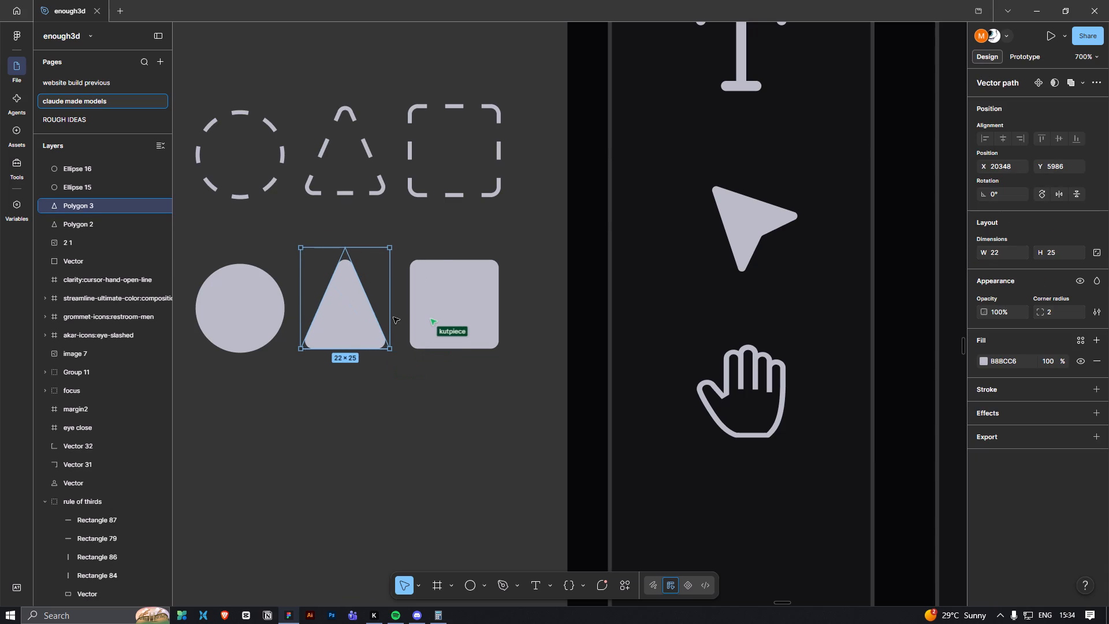
pyautogui.keyDown('alt'); pyautogui.moveTo(393, 317); pyautogui.dragTo(399, 317); pyautogui.keyUp('alt')
pyautogui.click(412, 389)
# Move the solid circle closer to the triangle and level with the solid square, at X 20324, Y 5989.
pyautogui.keyDown('ctrl'); pyautogui.scroll(-3, 414, 397); pyautogui.keyUp('ctrl')
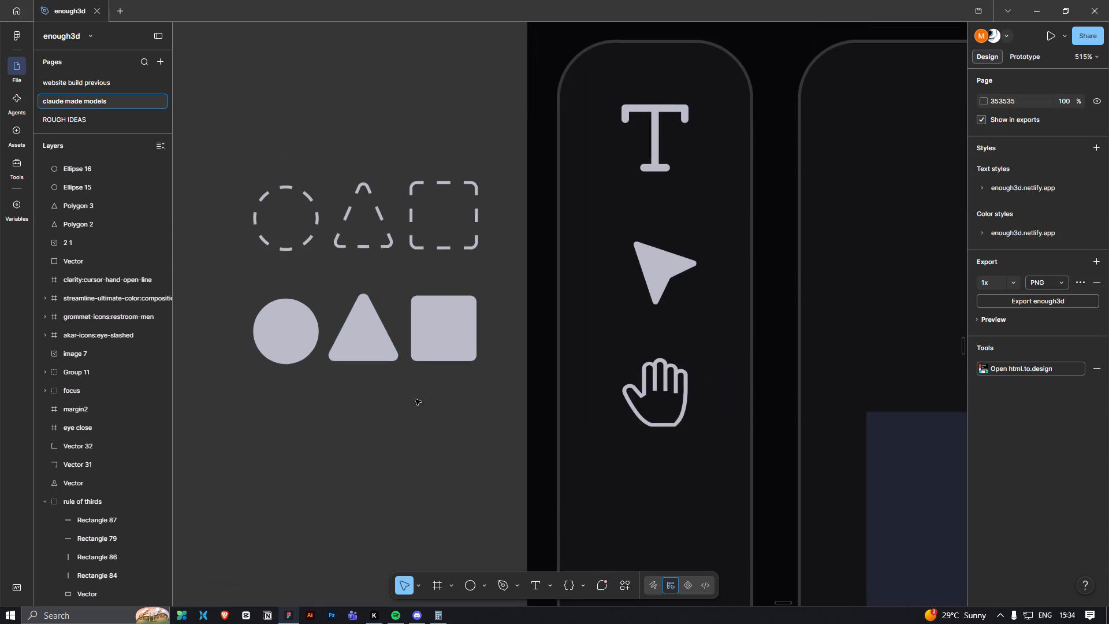
pyautogui.keyDown('ctrl'); pyautogui.scroll(-4, 418, 407); pyautogui.keyUp('ctrl')
pyautogui.click(347, 361)
pyautogui.click(347, 372)
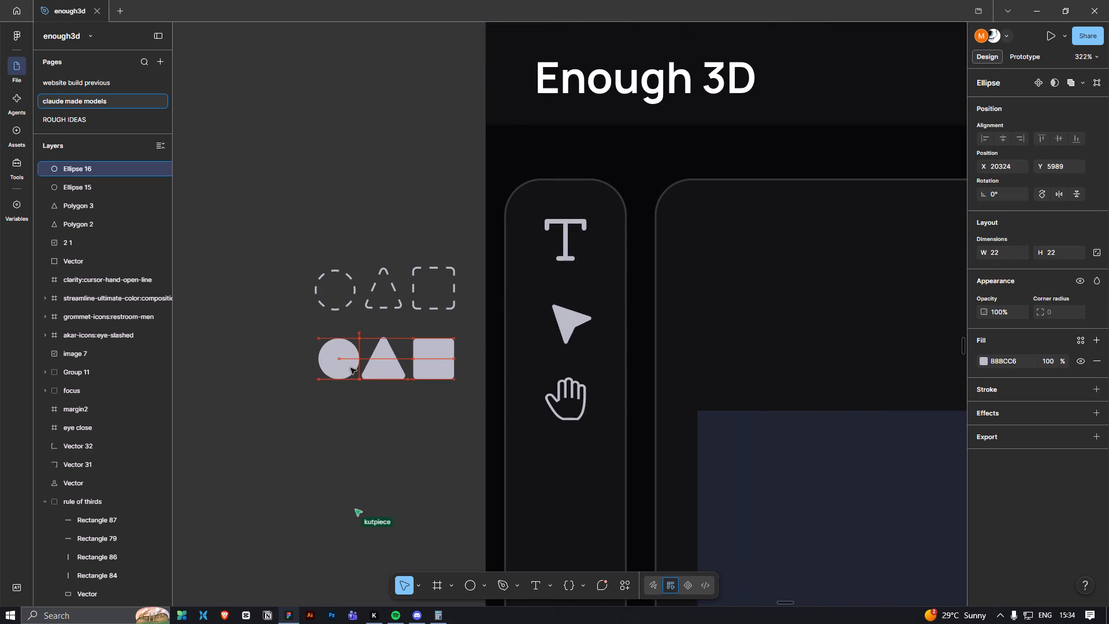
pyautogui.click(383, 442)
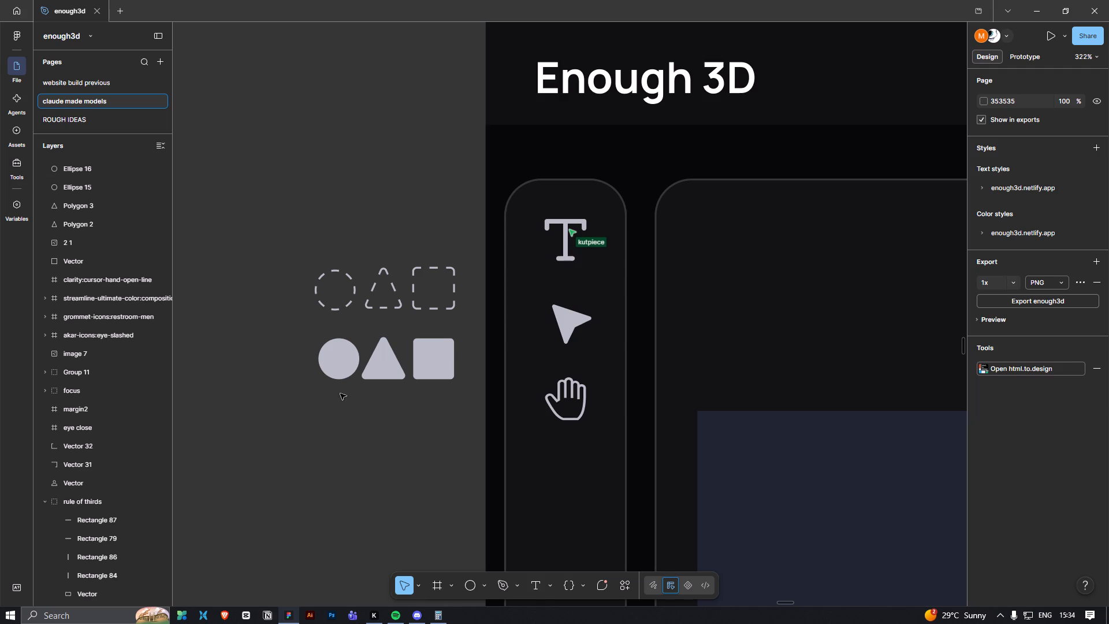
# Examine the text, cursor and hand icons in the thumbnail's vertical toolbar alongside the new shape icons.
pyautogui.keyDown('ctrl'); pyautogui.scroll(3, 351, 397); pyautogui.keyUp('ctrl')
pyautogui.press('space')
pyautogui.press('space')
pyautogui.press('space')
pyautogui.press('space')
pyautogui.press('space')
pyautogui.press('space')
pyautogui.press('space')
pyautogui.press('space')
pyautogui.moveTo(458, 322); pyautogui.dragTo(310, 380)
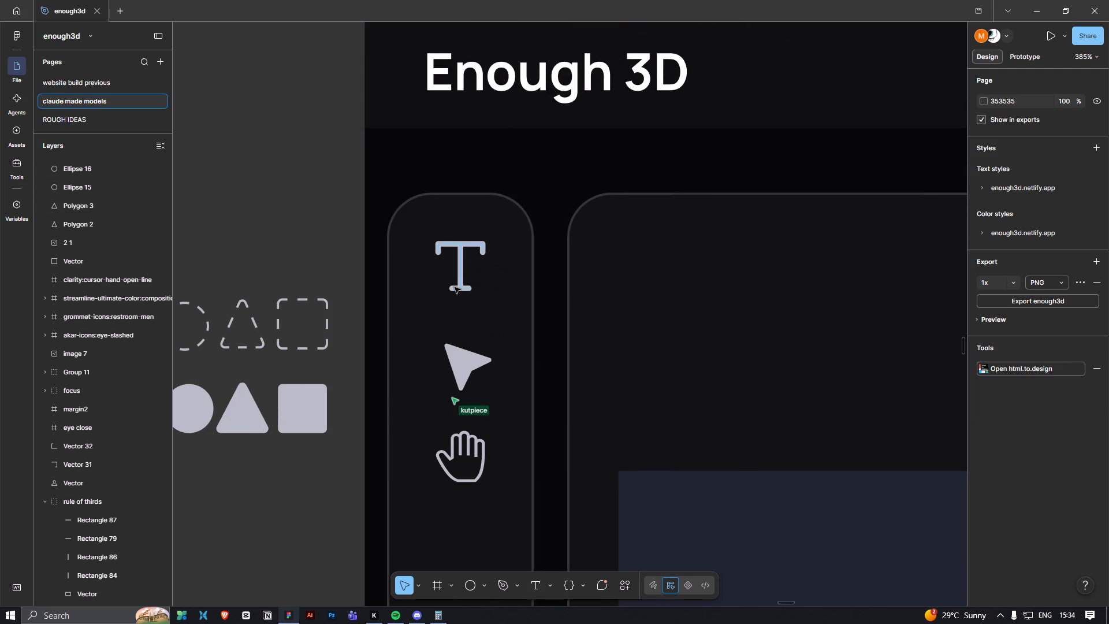
pyautogui.keyDown('ctrl'); pyautogui.scroll(2, 552, 555); pyautogui.keyUp('ctrl')
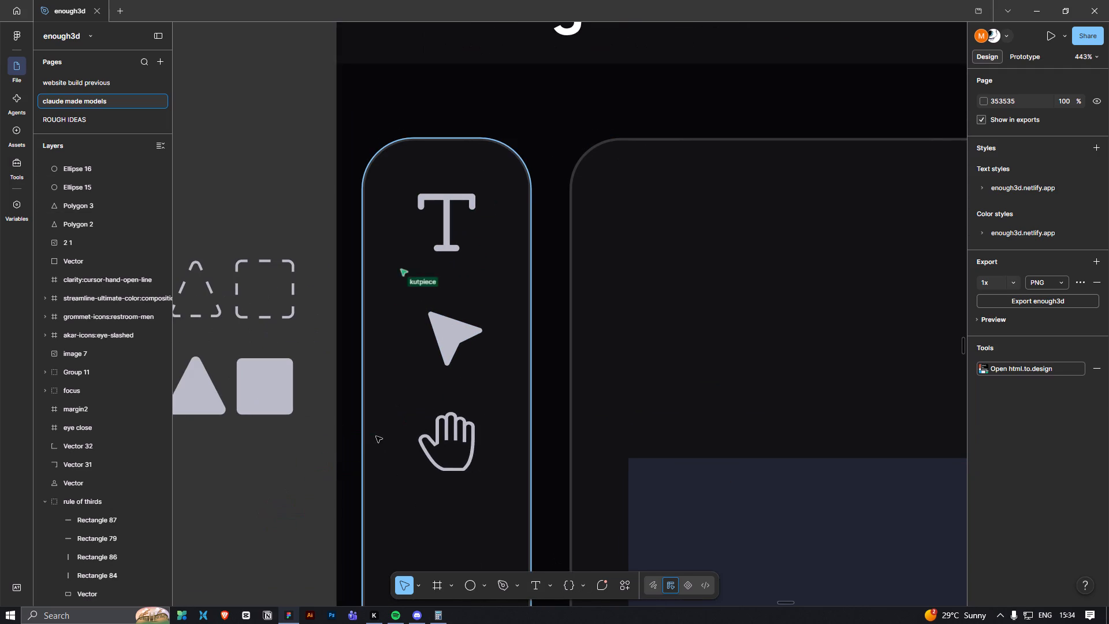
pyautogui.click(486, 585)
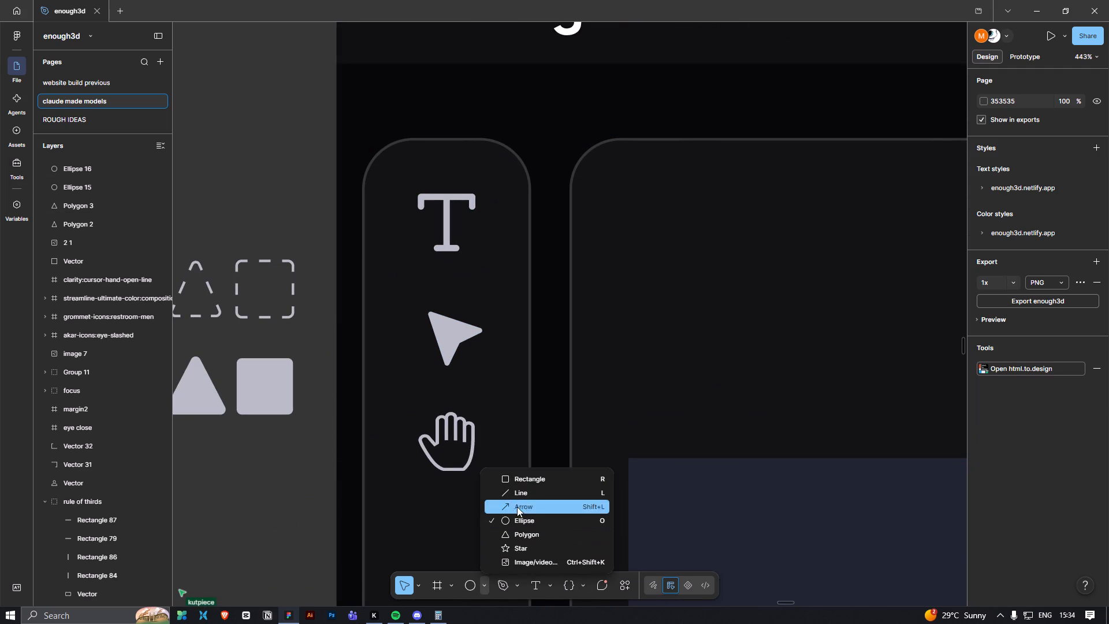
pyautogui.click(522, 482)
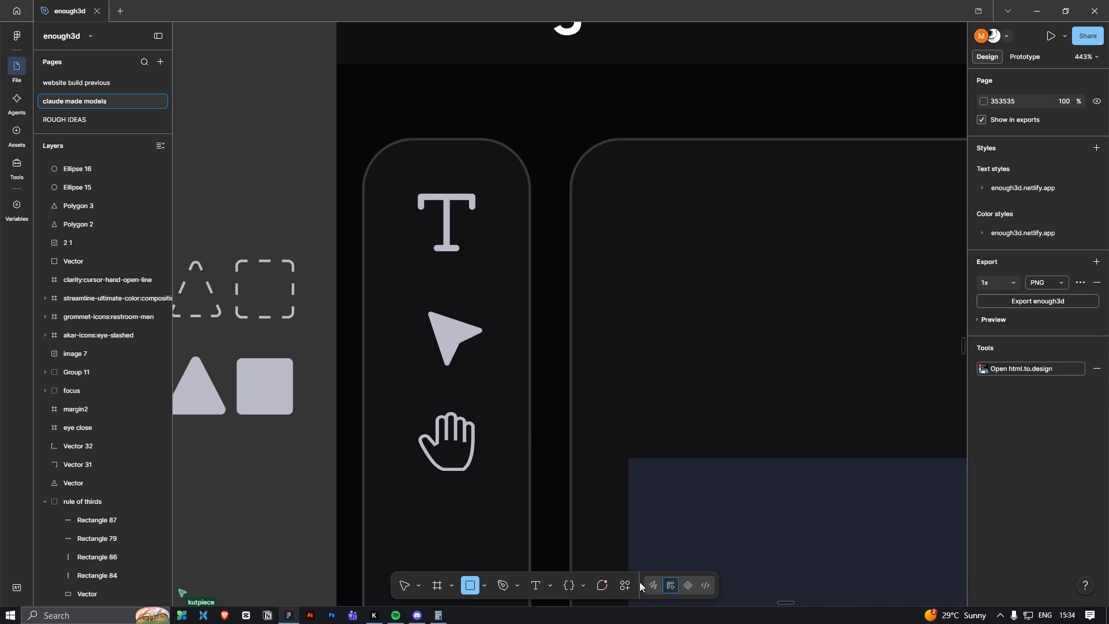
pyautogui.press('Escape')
# Duplicate the solid rounded square and place the copy above the dashed square, at X 20370, Y 5904.
pyautogui.click(272, 398)
pyautogui.keyDown('alt'); pyautogui.moveTo(272, 399); pyautogui.dragTo(274, 398); pyautogui.keyUp('alt')
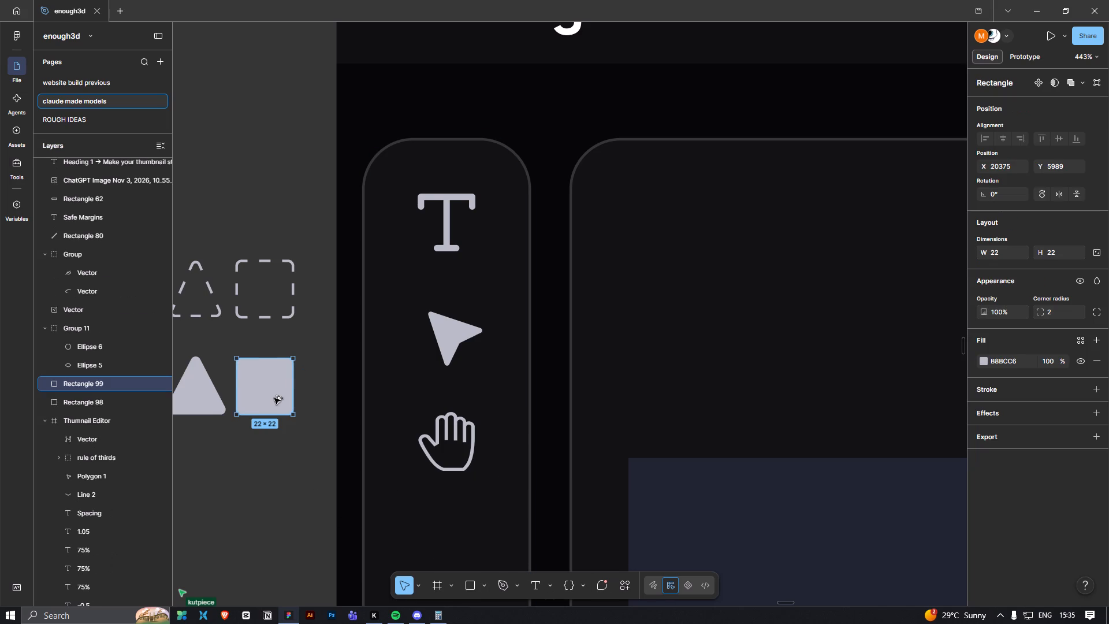
pyautogui.keyDown('alt'); pyautogui.moveTo(274, 398); pyautogui.dragTo(260, 181); pyautogui.keyUp('alt')
pyautogui.click(259, 181)
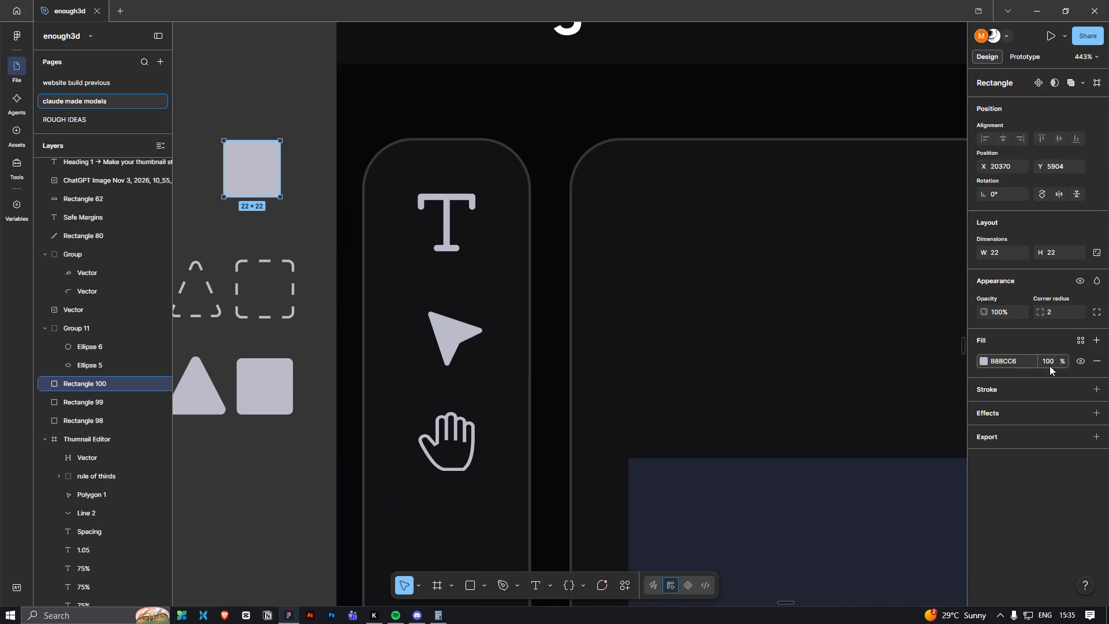
# Add a stroke to the copied square in the cyan 55E0FF sampled from the Thumbnail label in the header.
pyautogui.click(1096, 385)
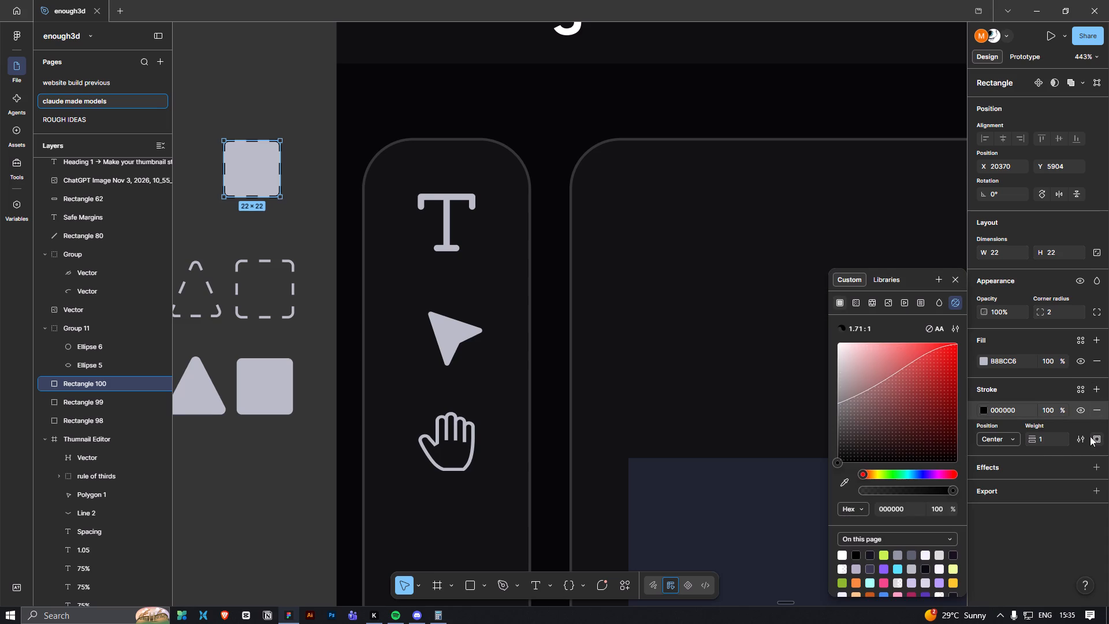
pyautogui.click(983, 406)
pyautogui.keyDown('ctrl'); pyautogui.scroll(-10, 690, 447); pyautogui.keyUp('ctrl')
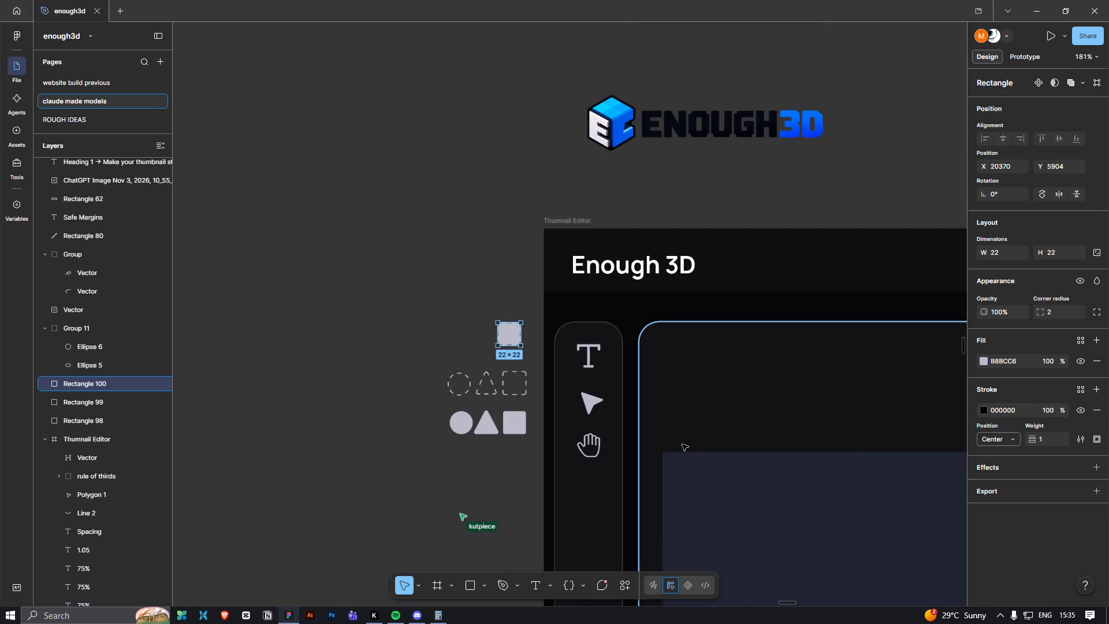
pyautogui.press('space')
pyautogui.press('space')
pyautogui.press('space')
pyautogui.press('space')
pyautogui.press('space')
pyautogui.press('space')
pyautogui.press('space')
pyautogui.press('space')
pyautogui.press('space')
pyautogui.press('space')
pyautogui.press('space')
pyautogui.press('space')
pyautogui.press('space')
pyautogui.press('space')
pyautogui.press('space')
pyautogui.press('space')
pyautogui.press('space')
pyautogui.press('space')
pyautogui.press('space')
pyautogui.press('space')
pyautogui.moveTo(795, 348); pyautogui.dragTo(431, 315)
pyautogui.moveTo(875, 346); pyautogui.dragTo(391, 403)
pyautogui.moveTo(775, 380); pyautogui.dragTo(601, 449)
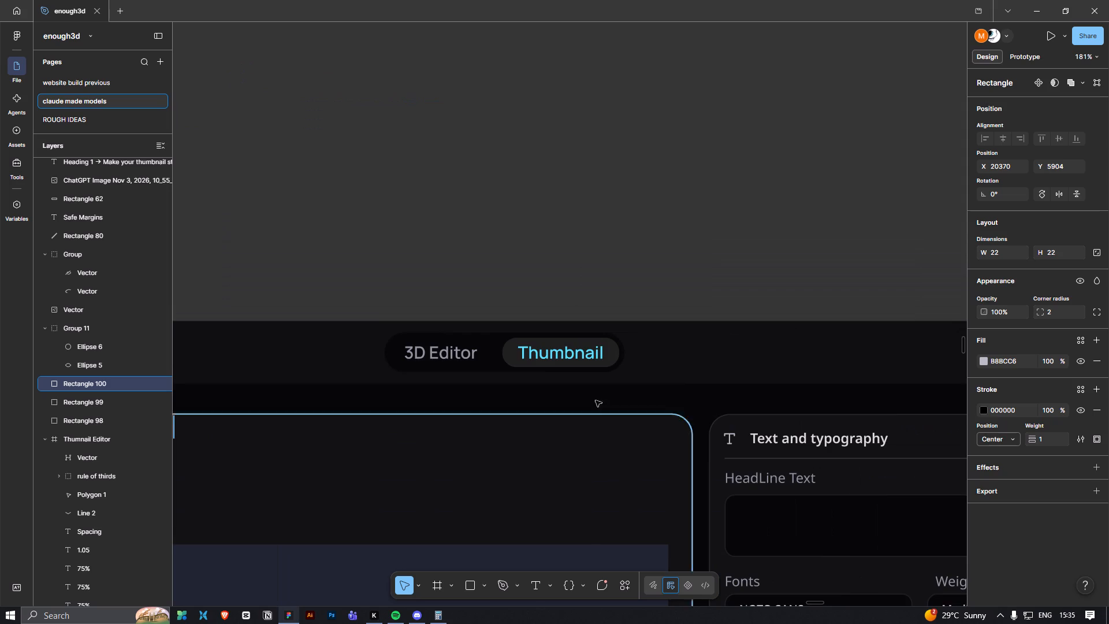
pyautogui.keyDown('ctrl'); pyautogui.scroll(11, 592, 392); pyautogui.keyUp('ctrl')
pyautogui.click(987, 410)
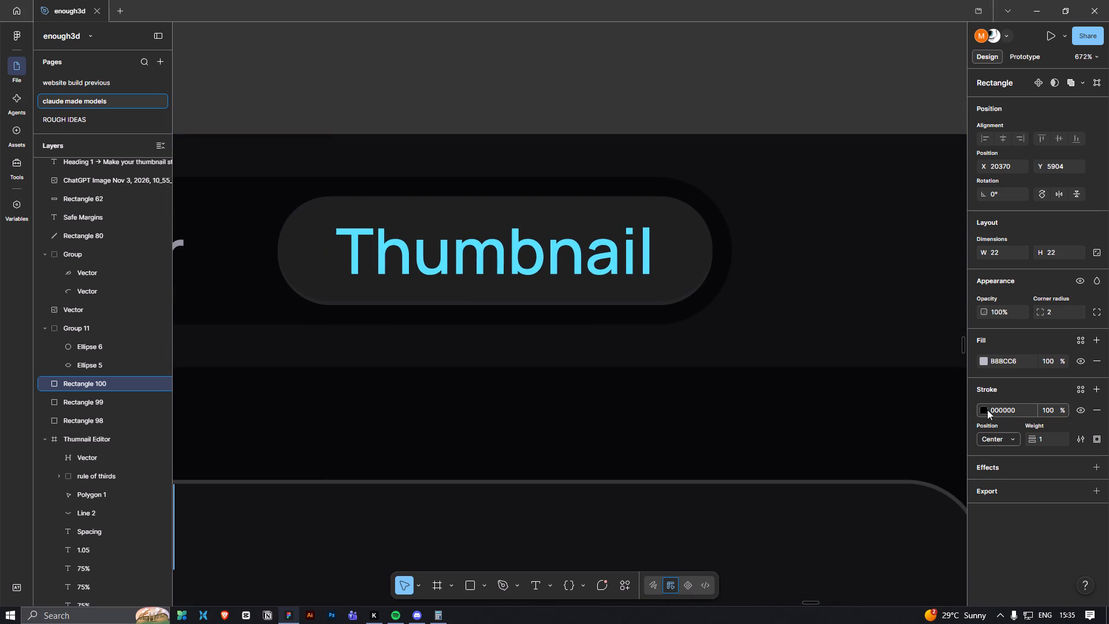
pyautogui.click(843, 484)
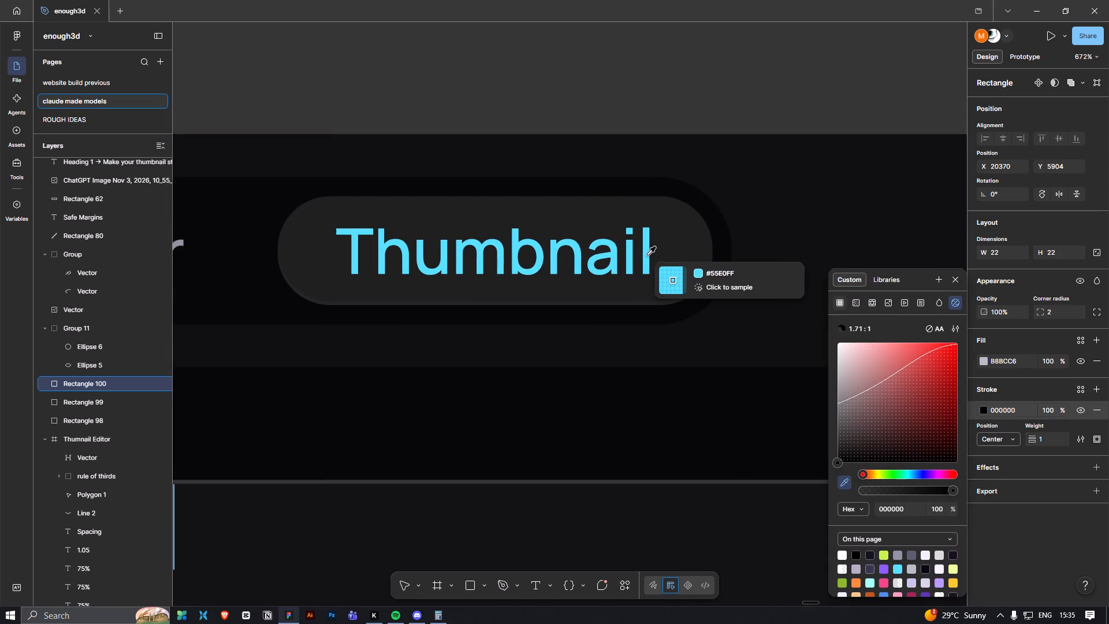
pyautogui.click(647, 255)
# Make the copied square's stroke solid and restrict it to the right side only.
pyautogui.keyDown('ctrl'); pyautogui.scroll(-14, 584, 395); pyautogui.keyUp('ctrl')
pyautogui.press('space')
pyautogui.press('space')
pyautogui.press('space')
pyautogui.press('space')
pyautogui.press('space')
pyautogui.press('space')
pyautogui.press('space')
pyautogui.press('space')
pyautogui.press('space')
pyautogui.press('space')
pyautogui.press('space')
pyautogui.press('space')
pyautogui.press('space')
pyautogui.press('space')
pyautogui.press('space')
pyautogui.press('space')
pyautogui.press('space')
pyautogui.press('space')
pyautogui.press('space')
pyautogui.press('space')
pyautogui.moveTo(293, 295); pyautogui.dragTo(627, 276)
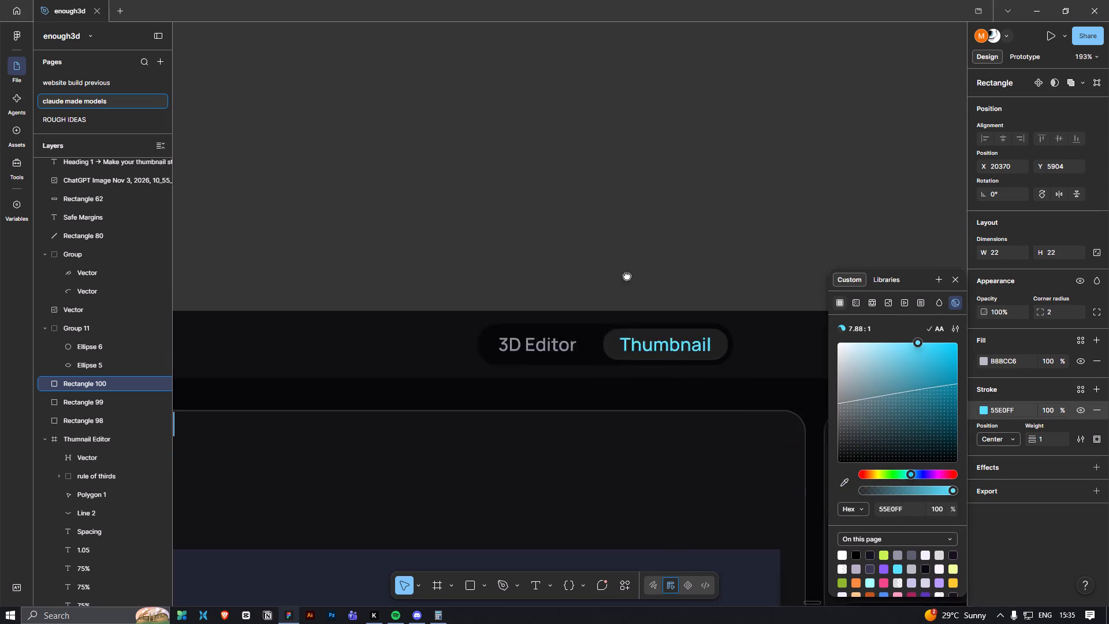
pyautogui.moveTo(627, 276); pyautogui.dragTo(709, 264)
pyautogui.moveTo(479, 269); pyautogui.dragTo(849, 281)
pyautogui.moveTo(507, 232); pyautogui.dragTo(754, 270)
pyautogui.moveTo(509, 293); pyautogui.dragTo(539, 250)
pyautogui.keyDown('ctrl'); pyautogui.scroll(4, 479, 410); pyautogui.keyUp('ctrl')
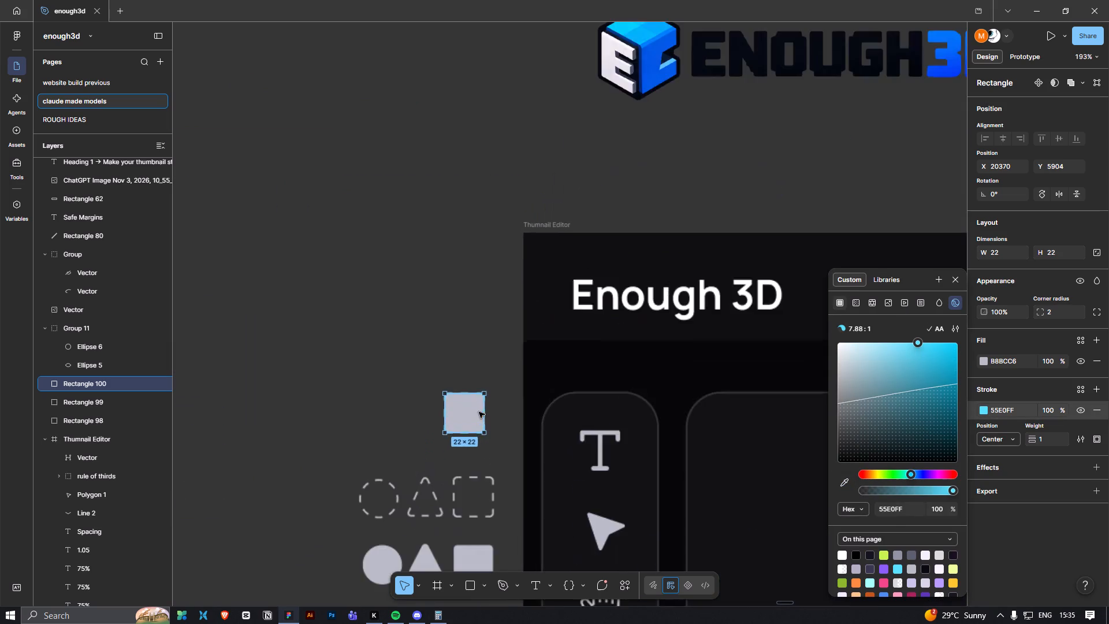
pyautogui.keyDown('ctrl'); pyautogui.scroll(13, 479, 412); pyautogui.keyUp('ctrl')
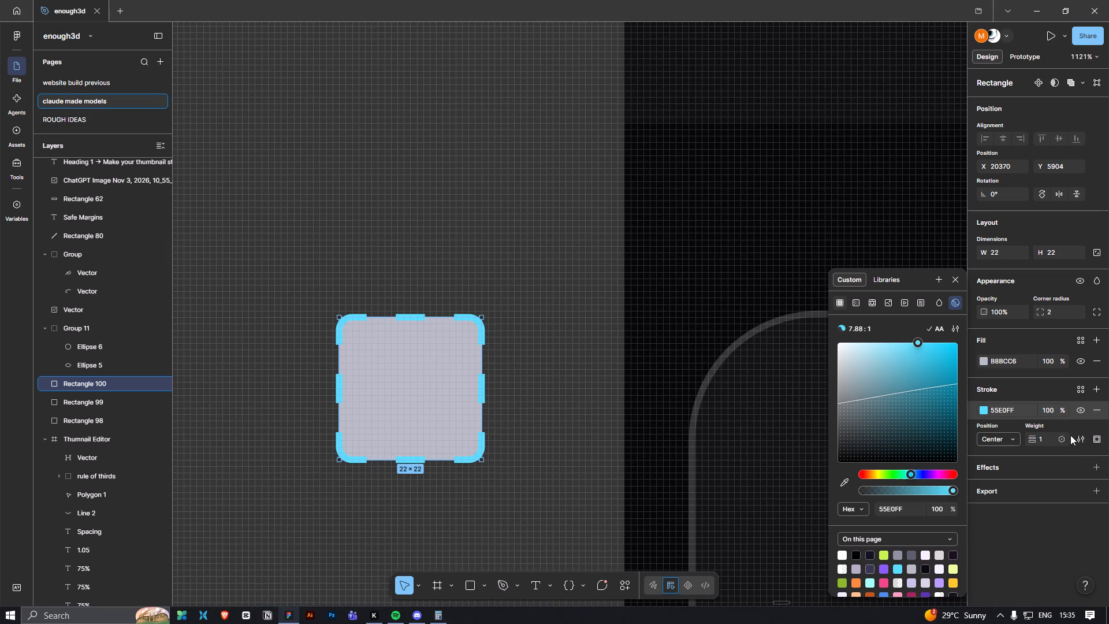
pyautogui.click(1080, 447)
pyautogui.click(1080, 443)
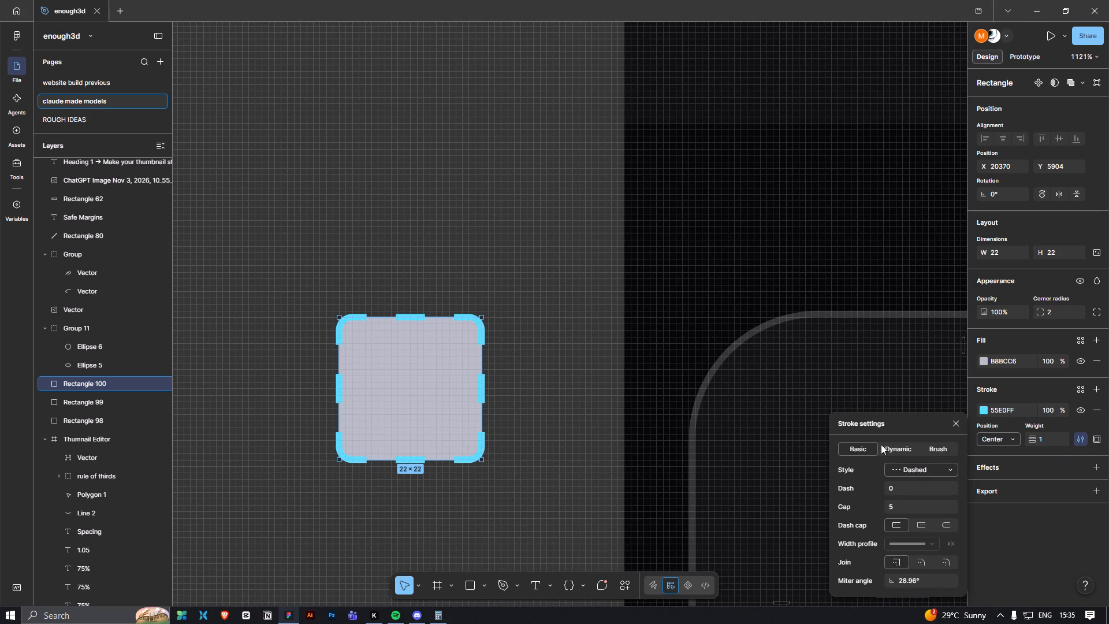
pyautogui.click(904, 466)
pyautogui.click(916, 459)
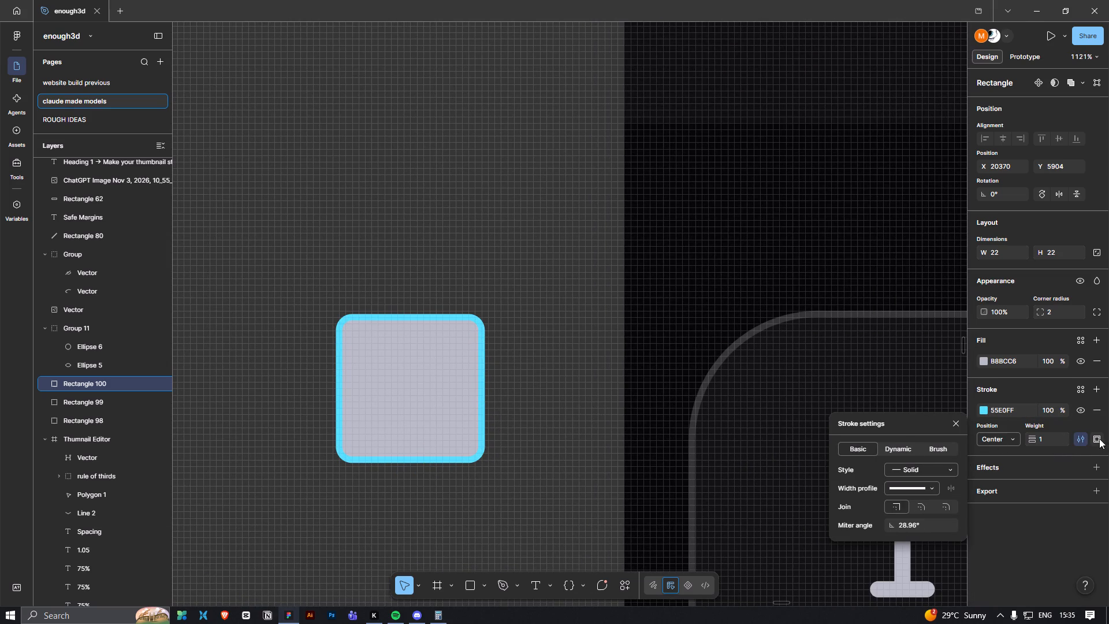
pyautogui.click(1098, 439)
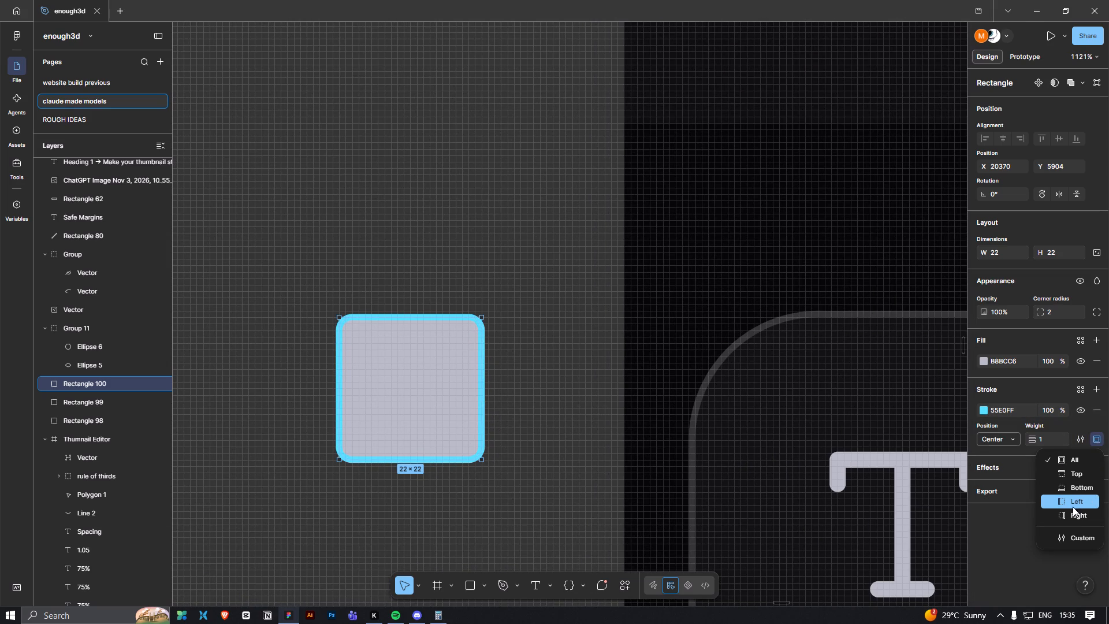
pyautogui.click(1070, 514)
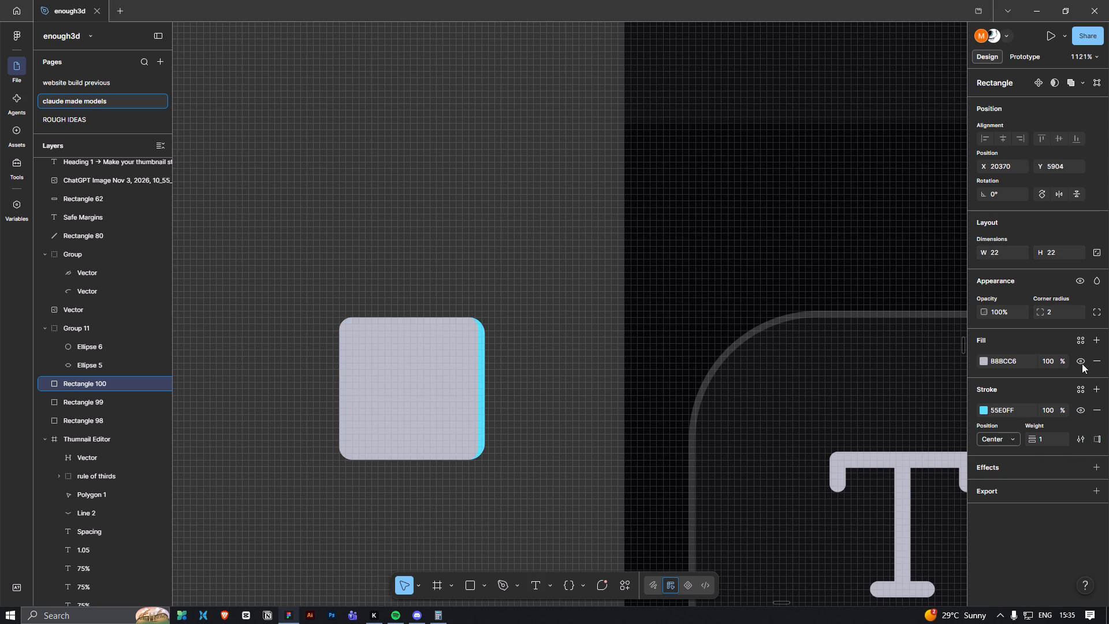
# Reduce the copied square's fill opacity to 0%.
pyautogui.moveTo(1061, 362); pyautogui.dragTo(311, 338)
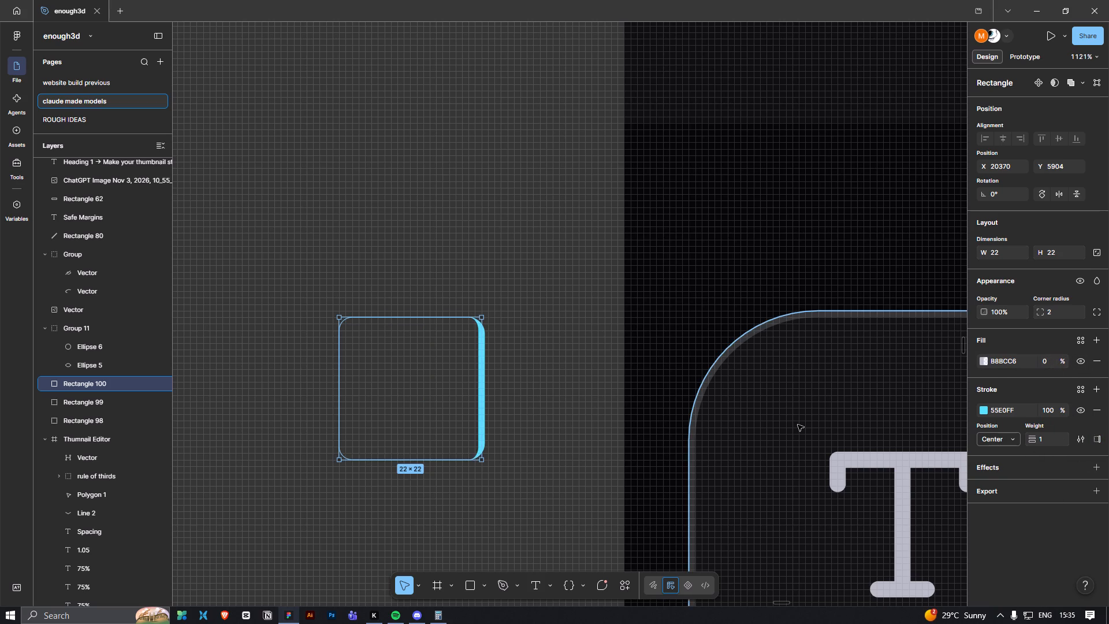
pyautogui.click(520, 449)
# Move the cyan bar into the thumbnail's vertical toolbar, just right of the text icon, at X 37, Y 111.
pyautogui.keyDown('ctrl'); pyautogui.click(474, 411); pyautogui.keyUp('ctrl')
pyautogui.keyDown('ctrl'); pyautogui.click(477, 410); pyautogui.keyUp('ctrl')
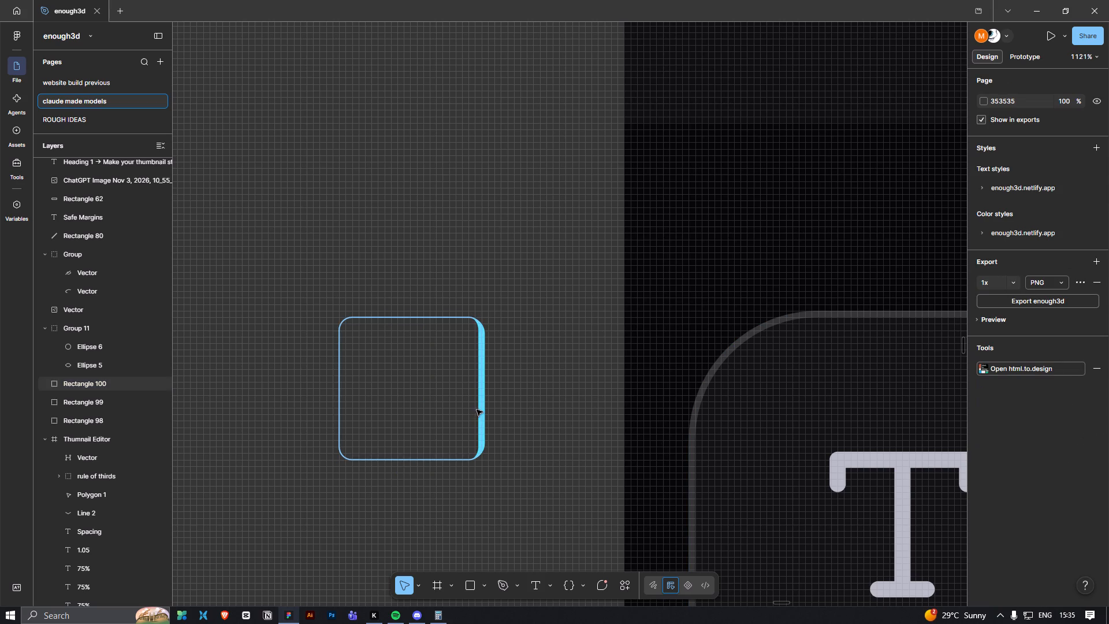
pyautogui.press('space')
pyautogui.scroll(-3, 520, 448)
pyautogui.keyDown('ctrl'); pyautogui.moveTo(559, 448); pyautogui.dragTo(459, 437); pyautogui.keyUp('ctrl')
pyautogui.keyDown('ctrl'); pyautogui.scroll(-5, 458, 437); pyautogui.keyUp('ctrl')
pyautogui.click(470, 396)
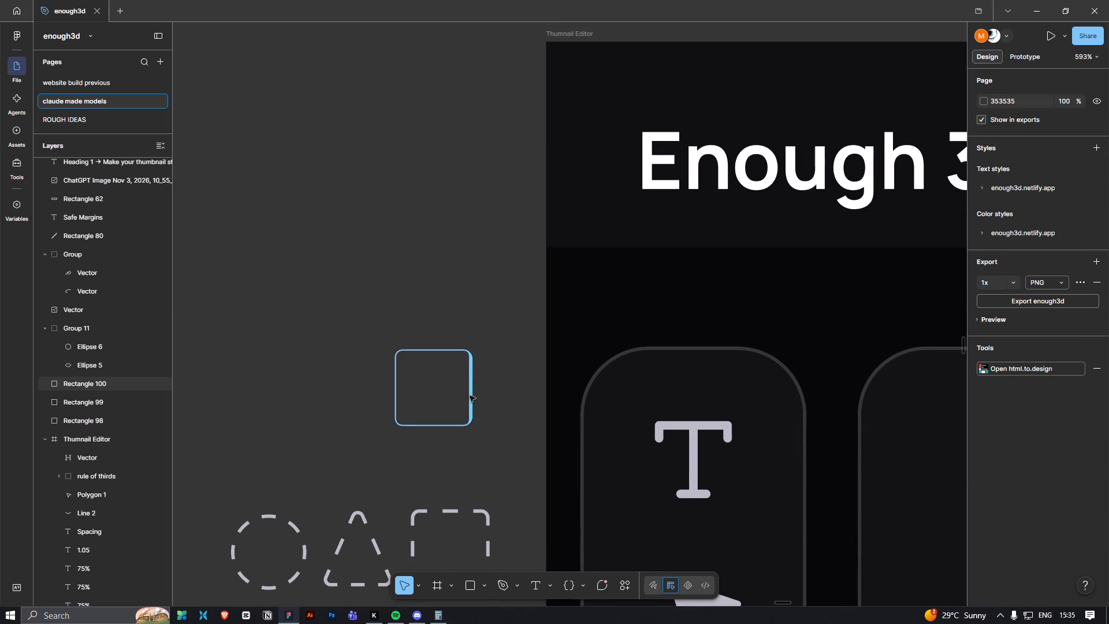
pyautogui.moveTo(455, 404); pyautogui.dragTo(724, 472)
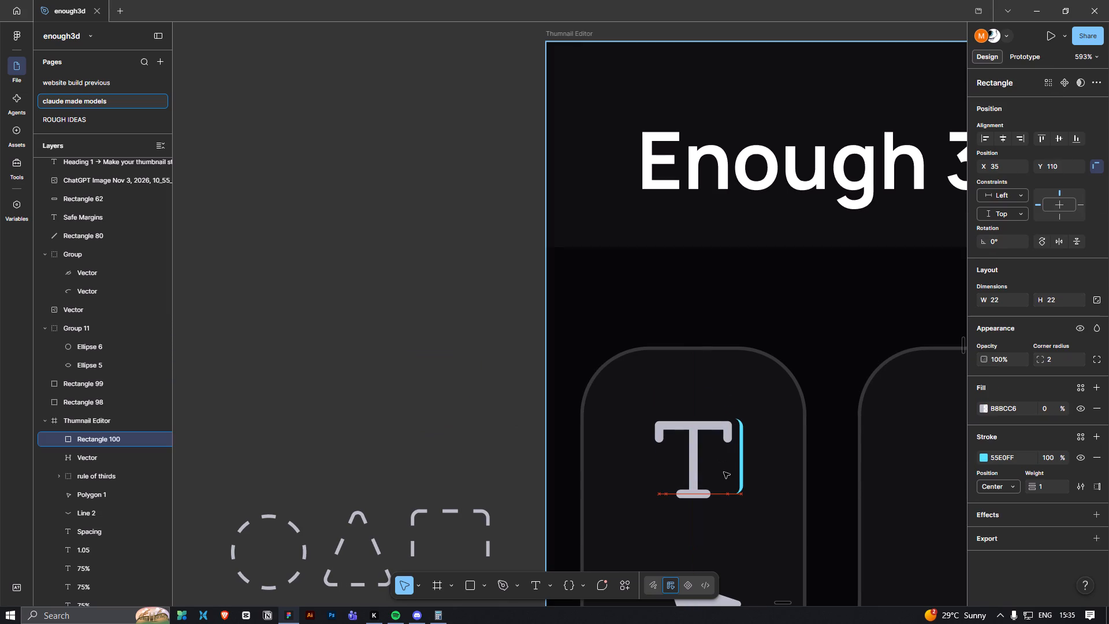
pyautogui.moveTo(724, 472); pyautogui.dragTo(725, 472)
pyautogui.moveTo(725, 472); pyautogui.dragTo(732, 474)
pyautogui.click(467, 428)
# Duplicate the cyan bar straight down beside the cursor icon, at X 37, Y 156.
pyautogui.keyDown('ctrl'); pyautogui.scroll(-4, 467, 425); pyautogui.keyUp('ctrl')
pyautogui.press('space')
pyautogui.moveTo(478, 433); pyautogui.dragTo(349, 288)
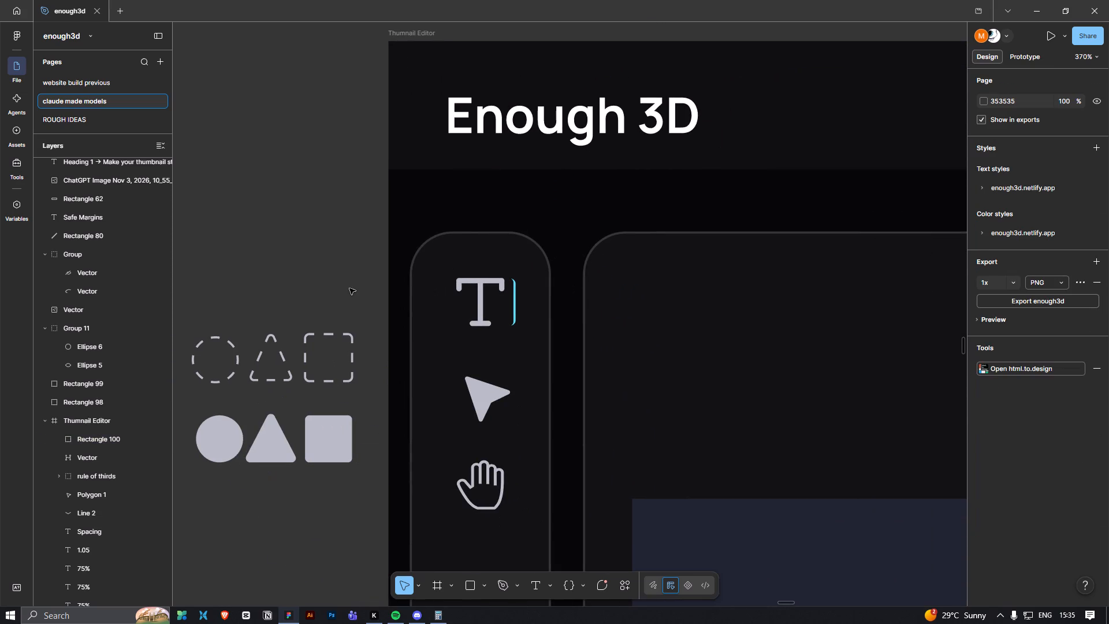
pyautogui.click(517, 302)
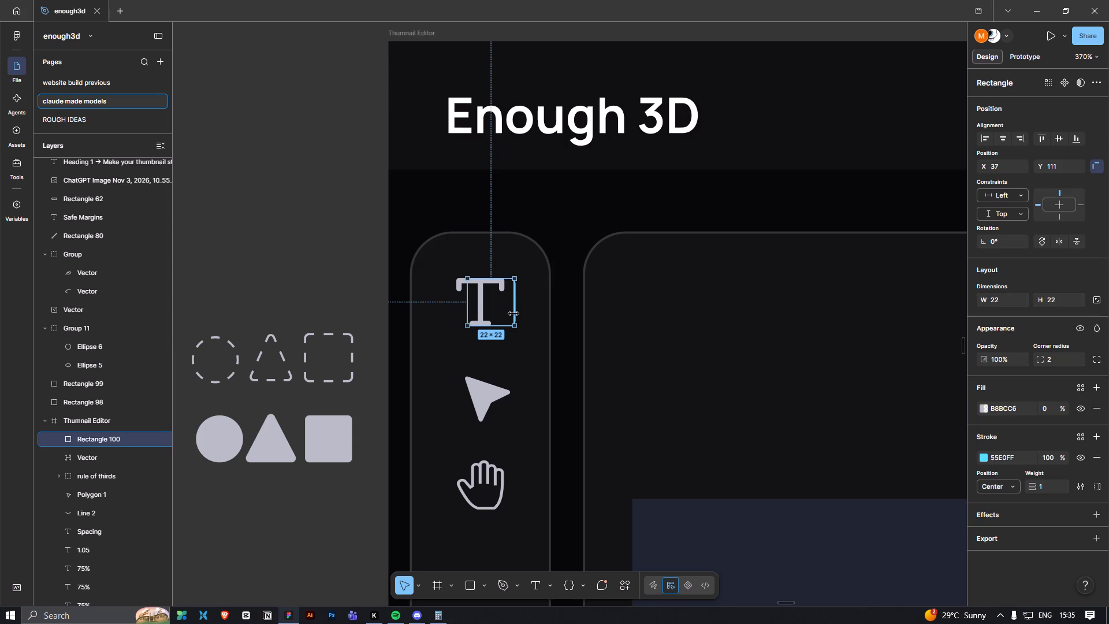
pyautogui.keyDown('alt'); pyautogui.keyDown('shift'); pyautogui.moveTo(502, 311); pyautogui.dragTo(509, 417); pyautogui.keyUp('shift'); pyautogui.keyUp('alt')
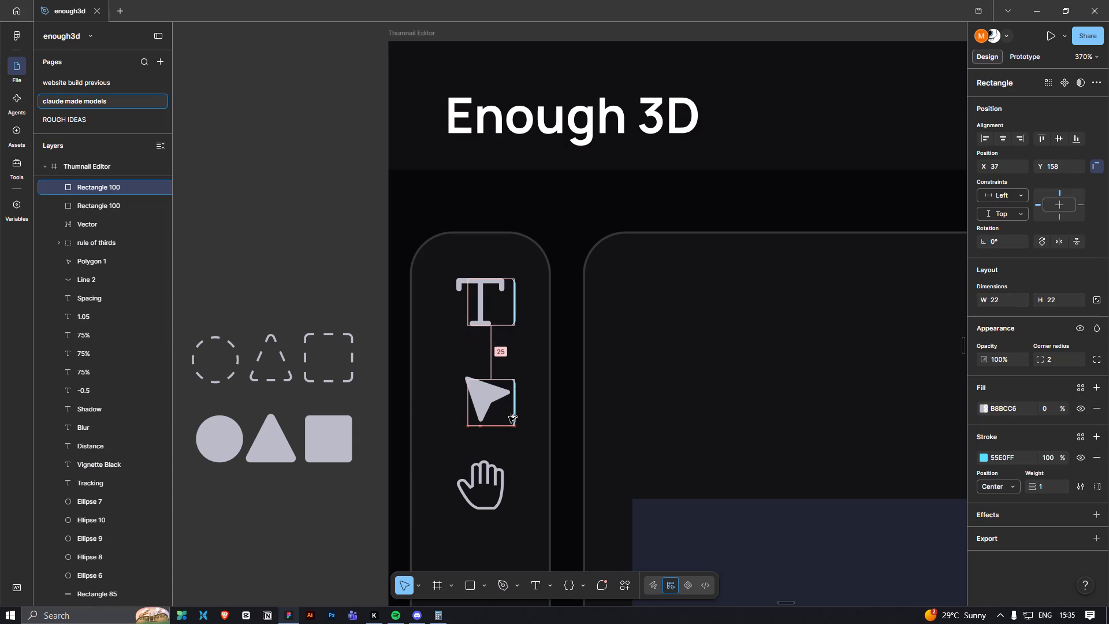
pyautogui.keyDown('alt'); pyautogui.keyDown('shift'); pyautogui.moveTo(509, 417); pyautogui.dragTo(509, 406); pyautogui.keyUp('shift'); pyautogui.keyUp('alt')
pyautogui.keyDown('ctrl'); pyautogui.scroll(7, 509, 406); pyautogui.keyUp('ctrl')
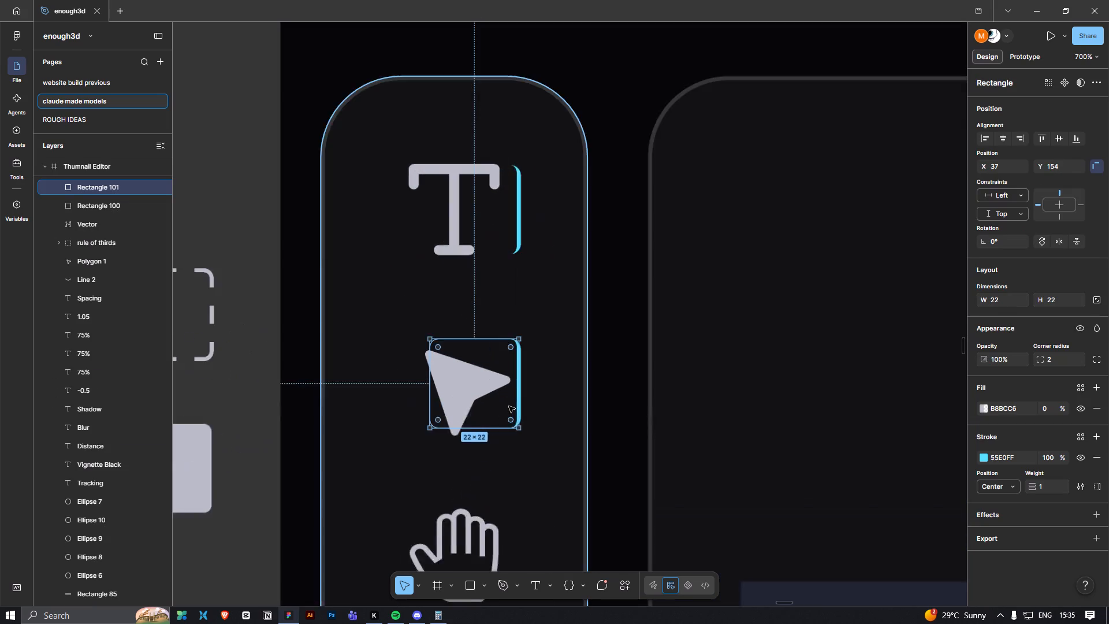
pyautogui.keyDown('ctrl'); pyautogui.scroll(2, 509, 406); pyautogui.keyUp('ctrl')
pyautogui.keyDown('shift'); pyautogui.moveTo(509, 398); pyautogui.dragTo(508, 407); pyautogui.keyUp('shift')
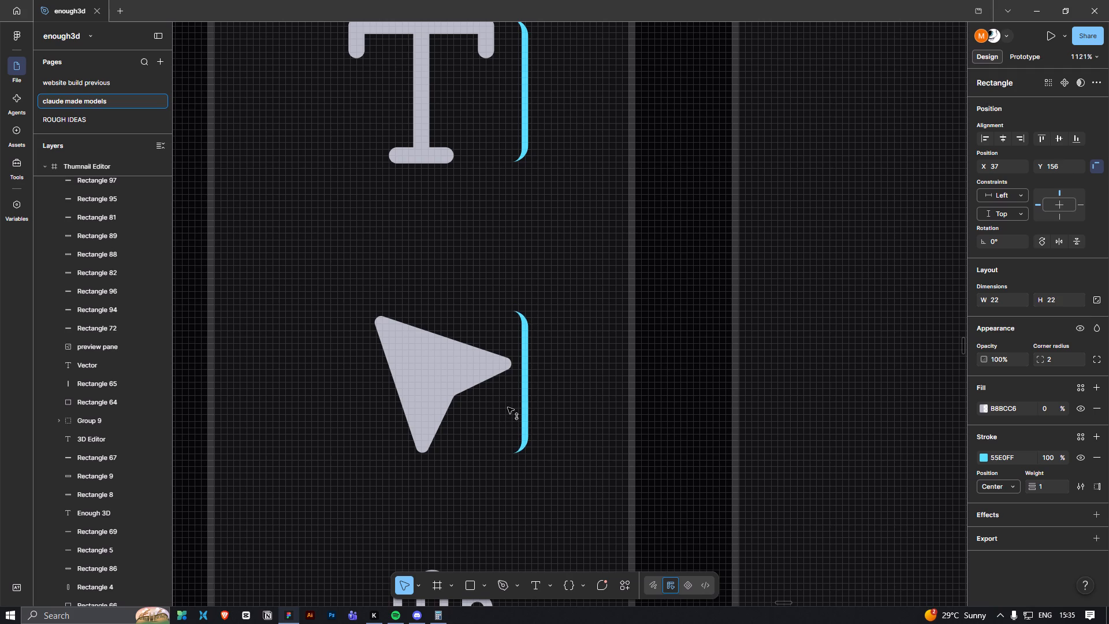
pyautogui.keyDown('shift'); pyautogui.moveTo(508, 407); pyautogui.dragTo(508, 414); pyautogui.keyUp('shift')
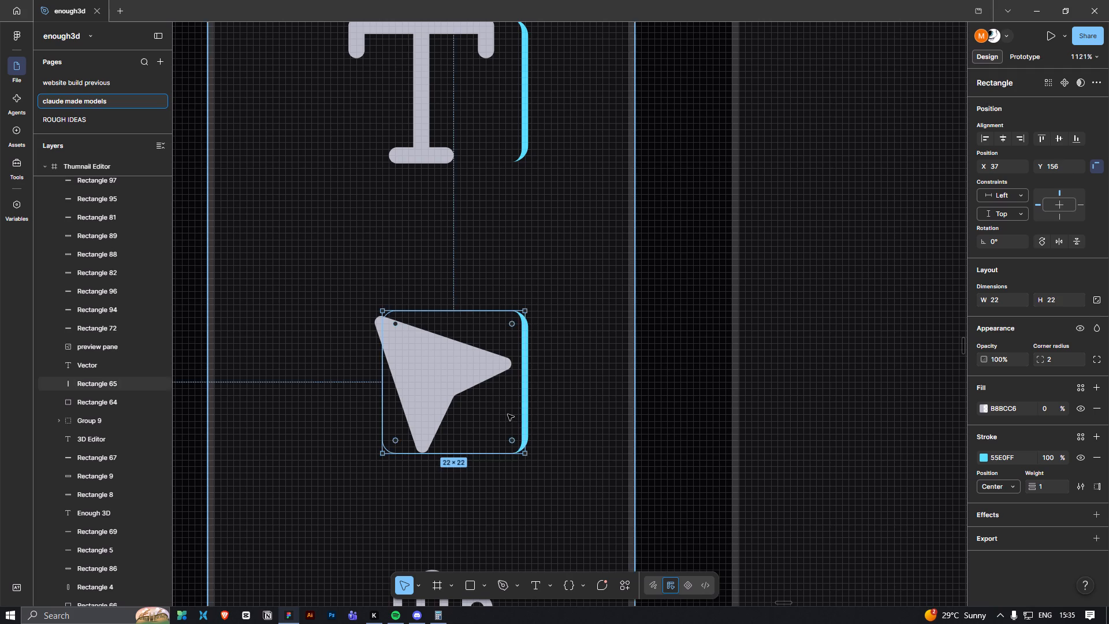
# Shift both cyan bars together away from the icons to X 41.
pyautogui.keyDown('ctrl'); pyautogui.scroll(-9, 508, 414); pyautogui.keyUp('ctrl')
pyautogui.press('space')
pyautogui.moveTo(518, 480); pyautogui.dragTo(529, 413)
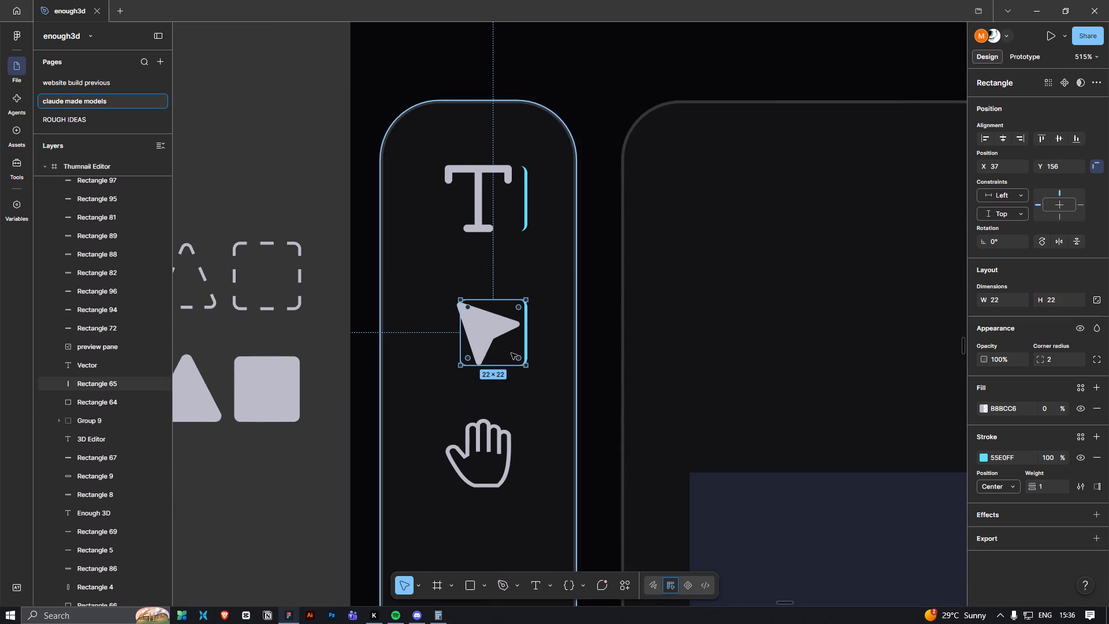
pyautogui.click(318, 216)
pyautogui.keyDown('ctrl'); pyautogui.scroll(-7, 306, 231); pyautogui.keyUp('ctrl')
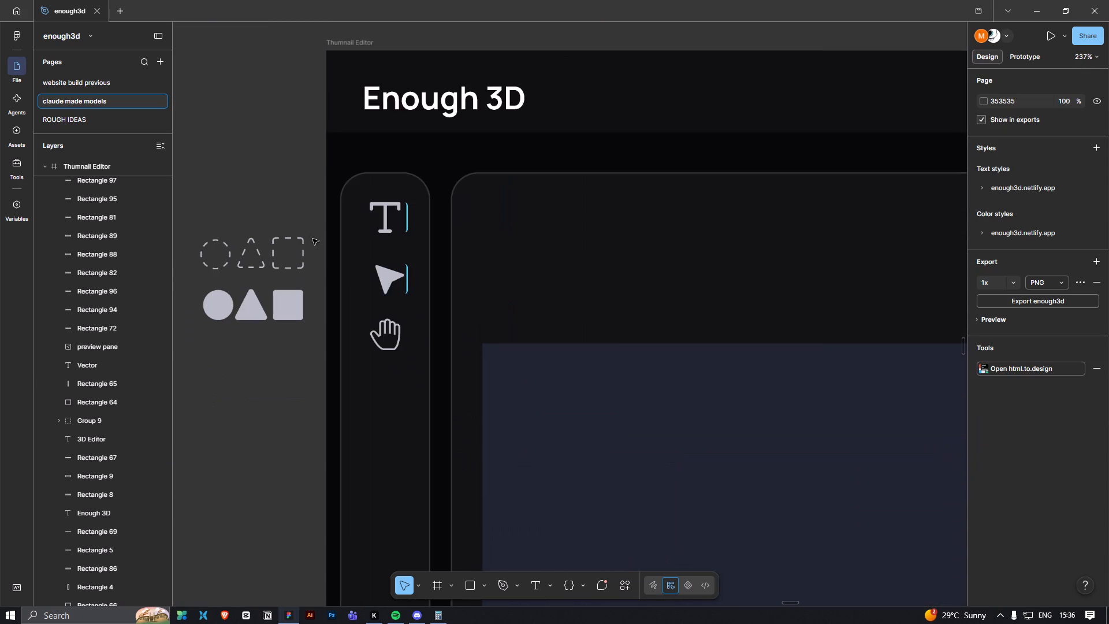
pyautogui.keyDown('ctrl'); pyautogui.click(405, 226); pyautogui.keyUp('ctrl')
pyautogui.keyDown('ctrl'); pyautogui.keyDown('shift'); pyautogui.click(405, 269); pyautogui.keyUp('shift'); pyautogui.keyUp('ctrl')
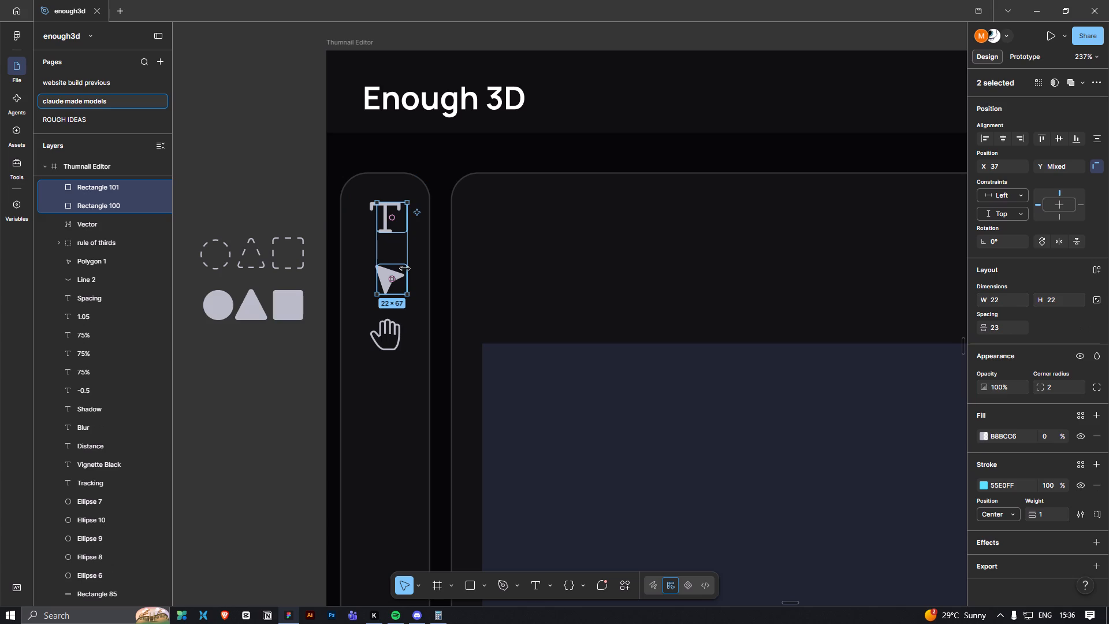
pyautogui.press('Right')
pyautogui.press('Right')
pyautogui.press('Right')
pyautogui.press('Right')
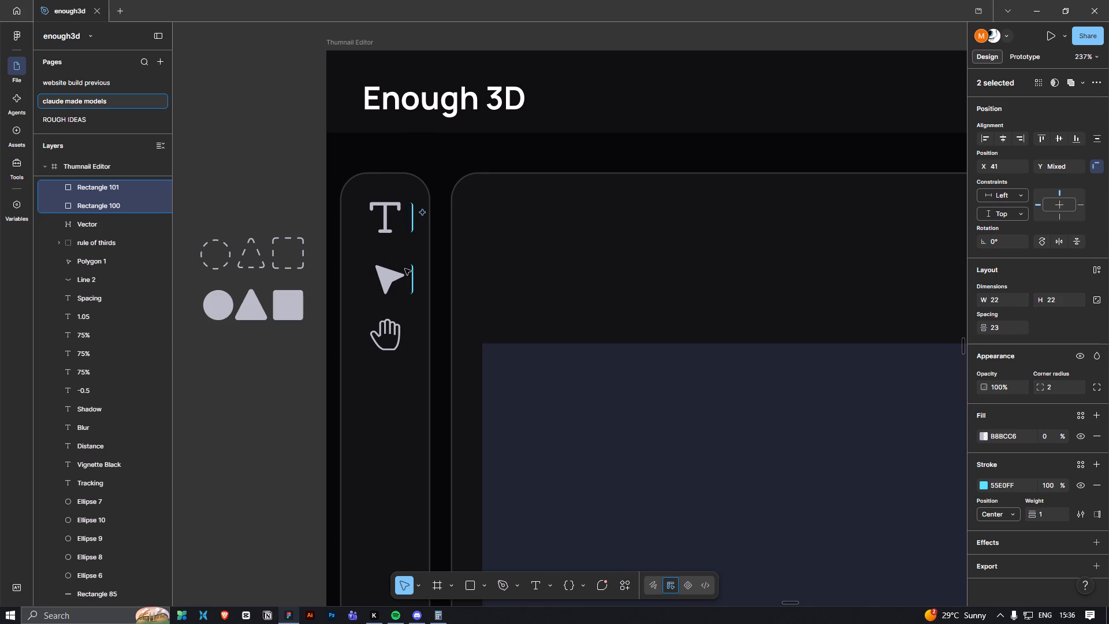
pyautogui.click(217, 131)
# Nudge the cyan bar beside the cursor icon down to Y 158.
pyautogui.keyDown('ctrl'); pyautogui.scroll(-2, 229, 157); pyautogui.keyUp('ctrl')
pyautogui.press('space')
pyautogui.moveTo(183, 331); pyautogui.dragTo(295, 395)
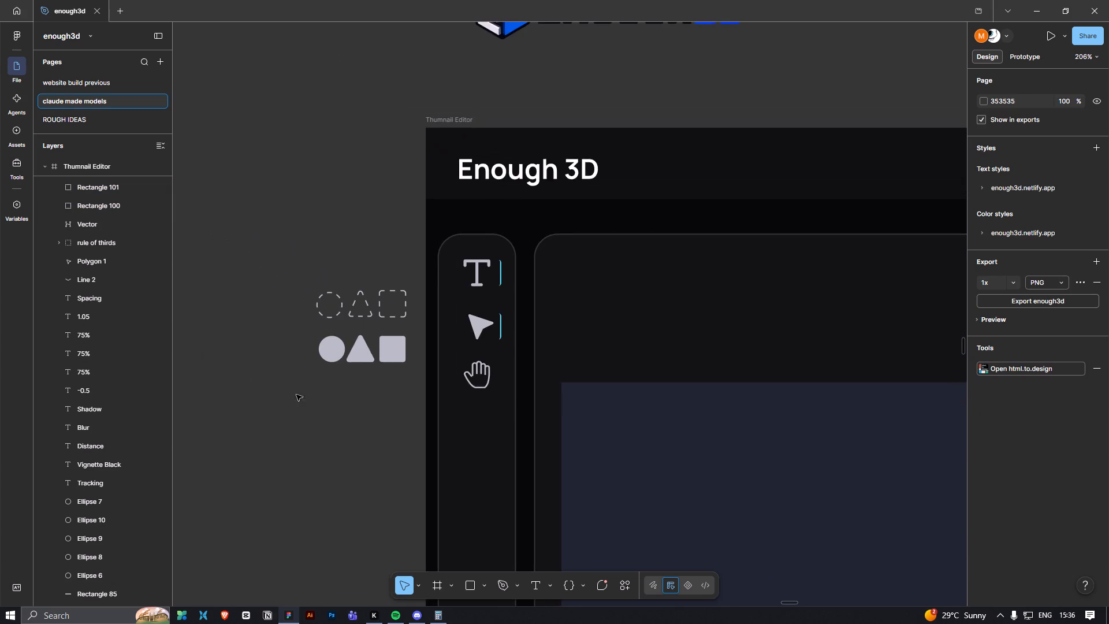
pyautogui.keyDown('ctrl'); pyautogui.scroll(6, 343, 395); pyautogui.keyUp('ctrl')
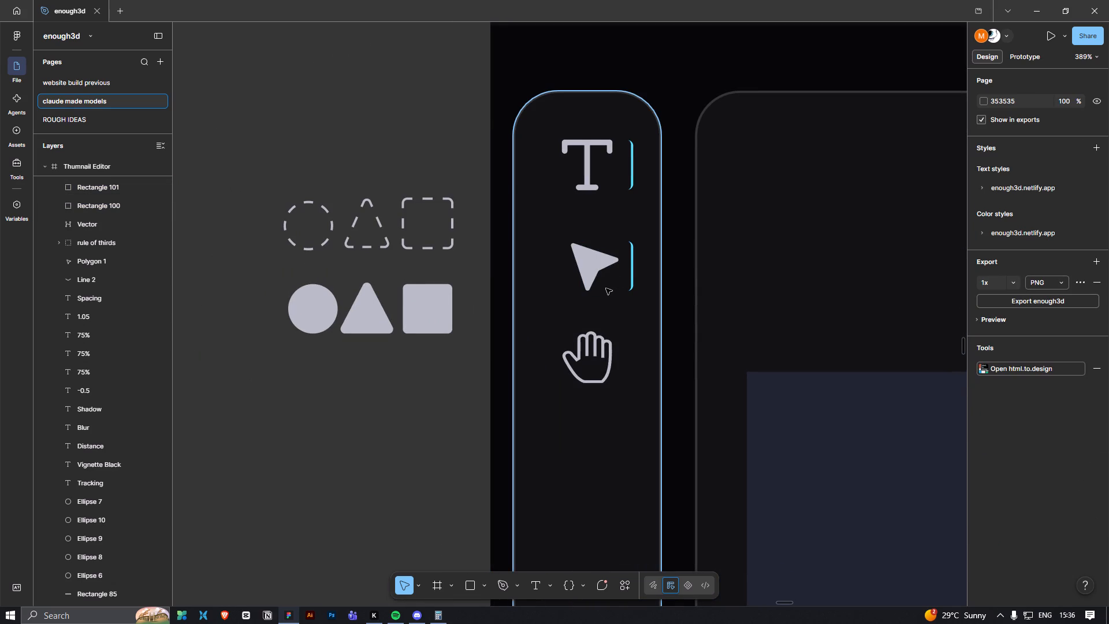
pyautogui.keyDown('ctrl'); pyautogui.click(630, 272); pyautogui.keyUp('ctrl')
pyautogui.press('Down')
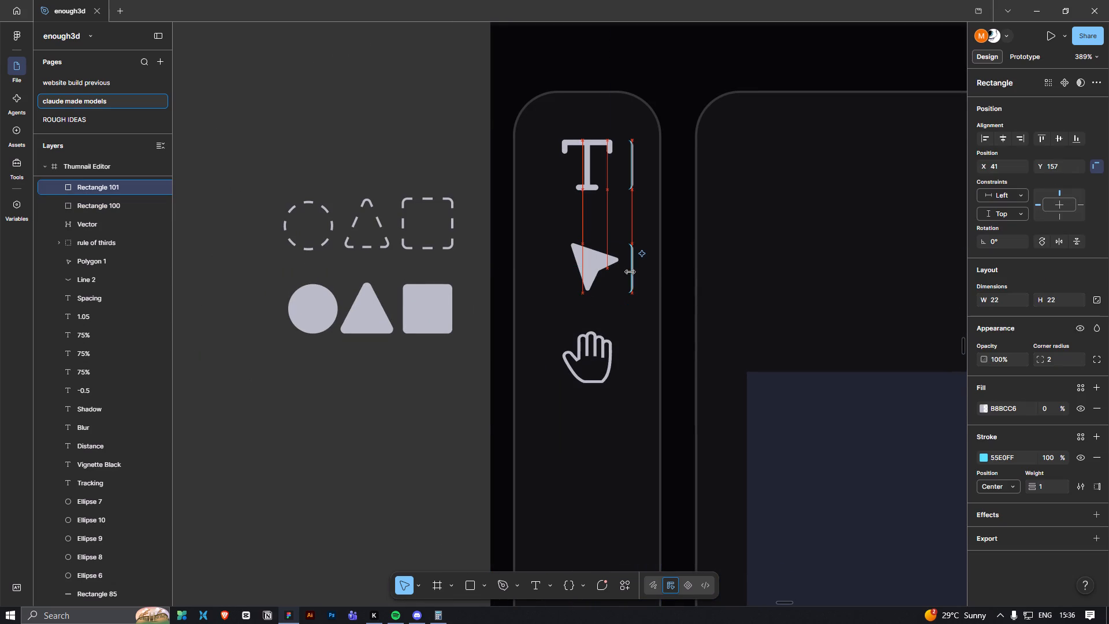
pyautogui.press('Up')
pyautogui.press('Down')
pyautogui.press('Down')
pyautogui.press('Down')
pyautogui.press('Up')
# Nudge the cyan bar beside the cursor icon up to Y 156.
pyautogui.press('Up')
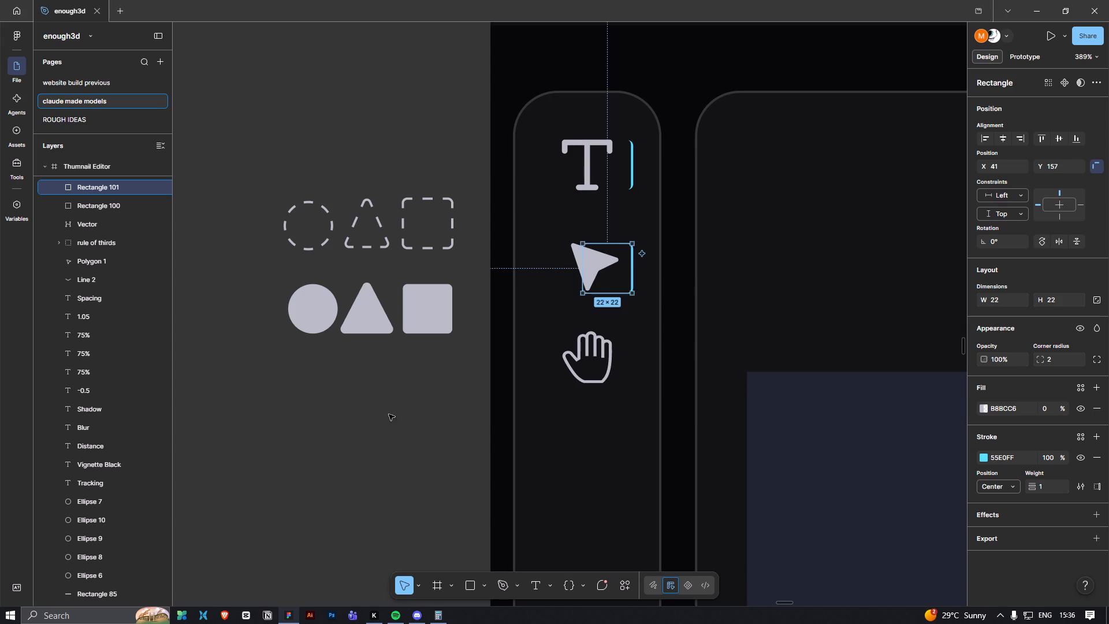
pyautogui.click(388, 417)
pyautogui.keyDown('ctrl'); pyautogui.scroll(5, 483, 404); pyautogui.keyUp('ctrl')
pyautogui.press('space')
pyautogui.moveTo(699, 212); pyautogui.dragTo(479, 399)
pyautogui.keyDown('ctrl'); pyautogui.scroll(4, 500, 377); pyautogui.keyUp('ctrl')
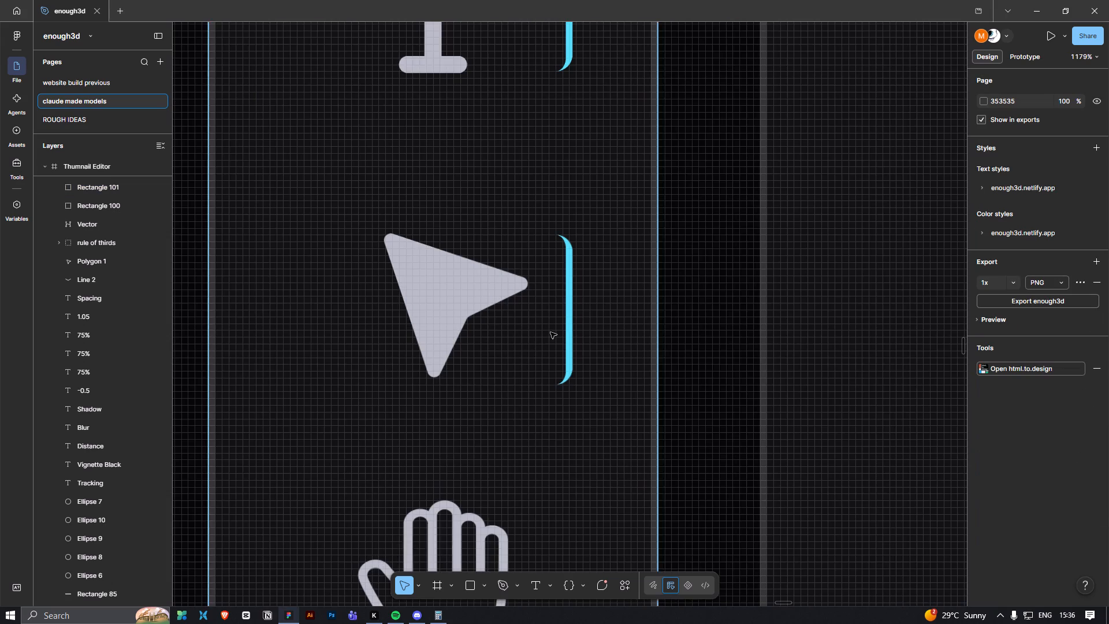
pyautogui.click(570, 317)
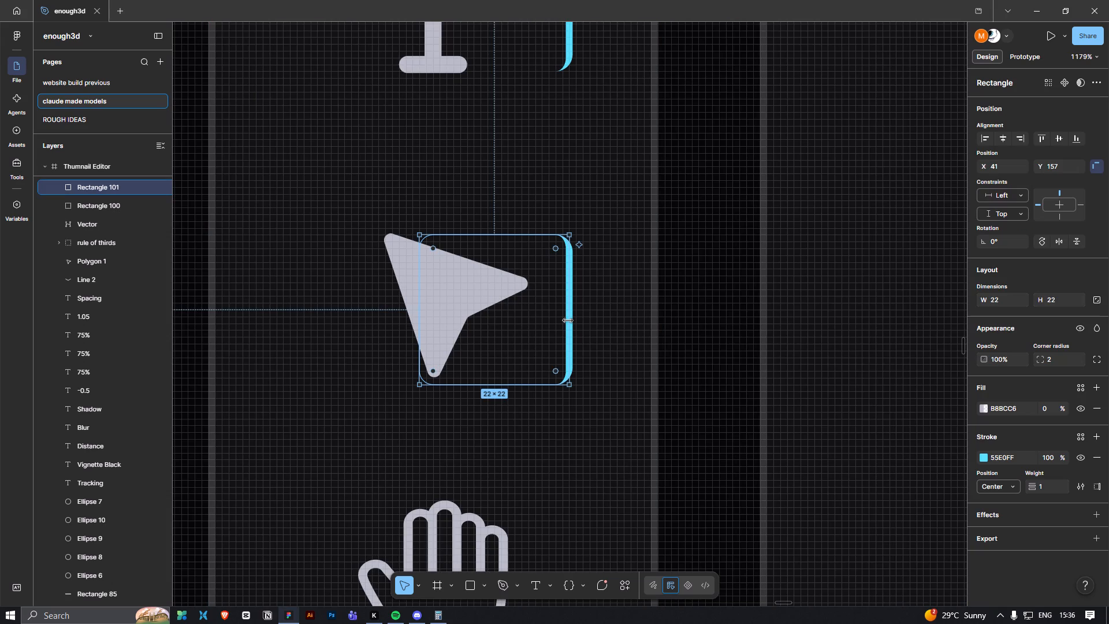
pyautogui.press('Up')
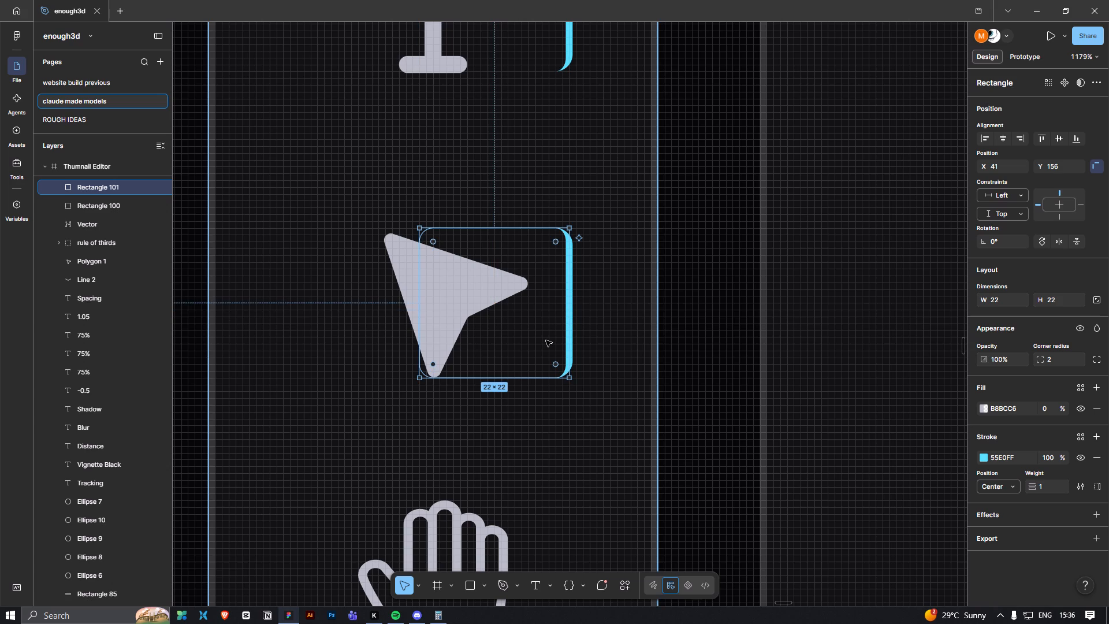
pyautogui.click(177, 323)
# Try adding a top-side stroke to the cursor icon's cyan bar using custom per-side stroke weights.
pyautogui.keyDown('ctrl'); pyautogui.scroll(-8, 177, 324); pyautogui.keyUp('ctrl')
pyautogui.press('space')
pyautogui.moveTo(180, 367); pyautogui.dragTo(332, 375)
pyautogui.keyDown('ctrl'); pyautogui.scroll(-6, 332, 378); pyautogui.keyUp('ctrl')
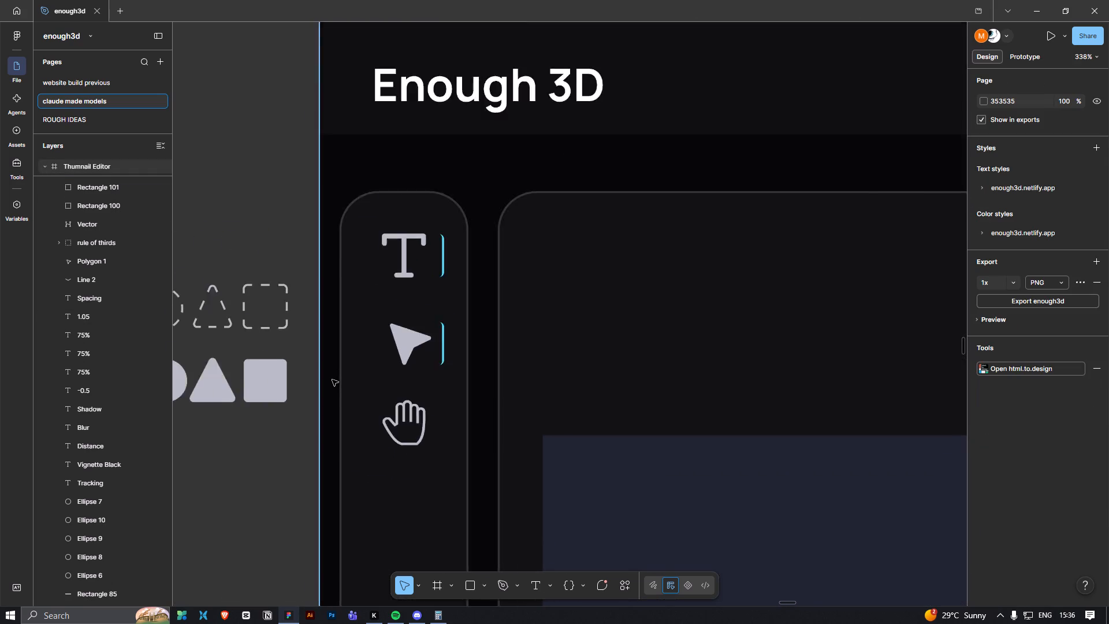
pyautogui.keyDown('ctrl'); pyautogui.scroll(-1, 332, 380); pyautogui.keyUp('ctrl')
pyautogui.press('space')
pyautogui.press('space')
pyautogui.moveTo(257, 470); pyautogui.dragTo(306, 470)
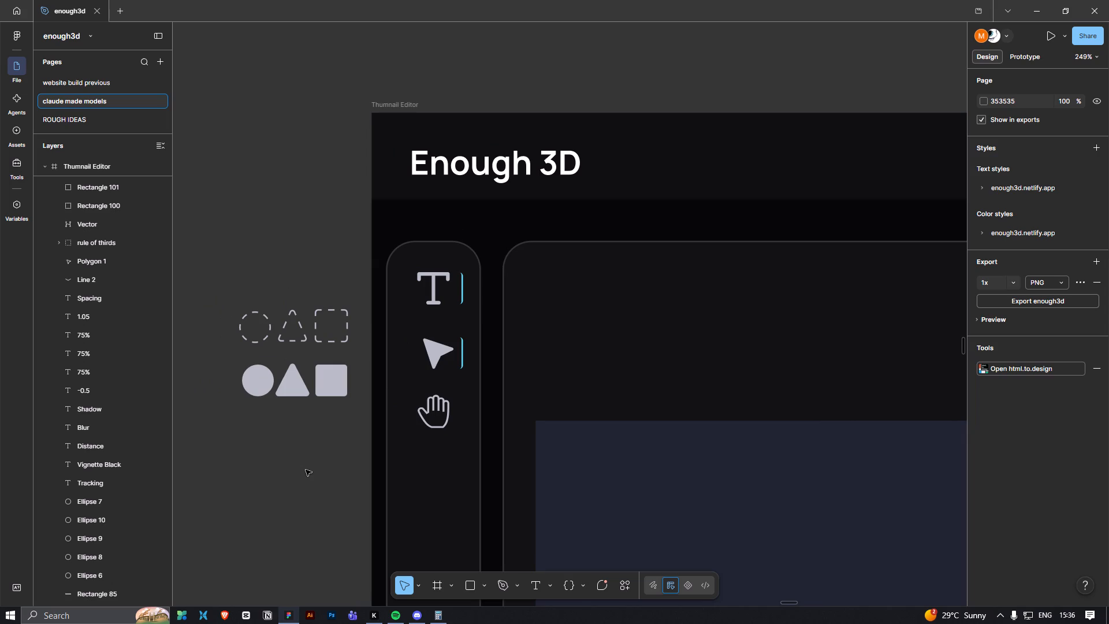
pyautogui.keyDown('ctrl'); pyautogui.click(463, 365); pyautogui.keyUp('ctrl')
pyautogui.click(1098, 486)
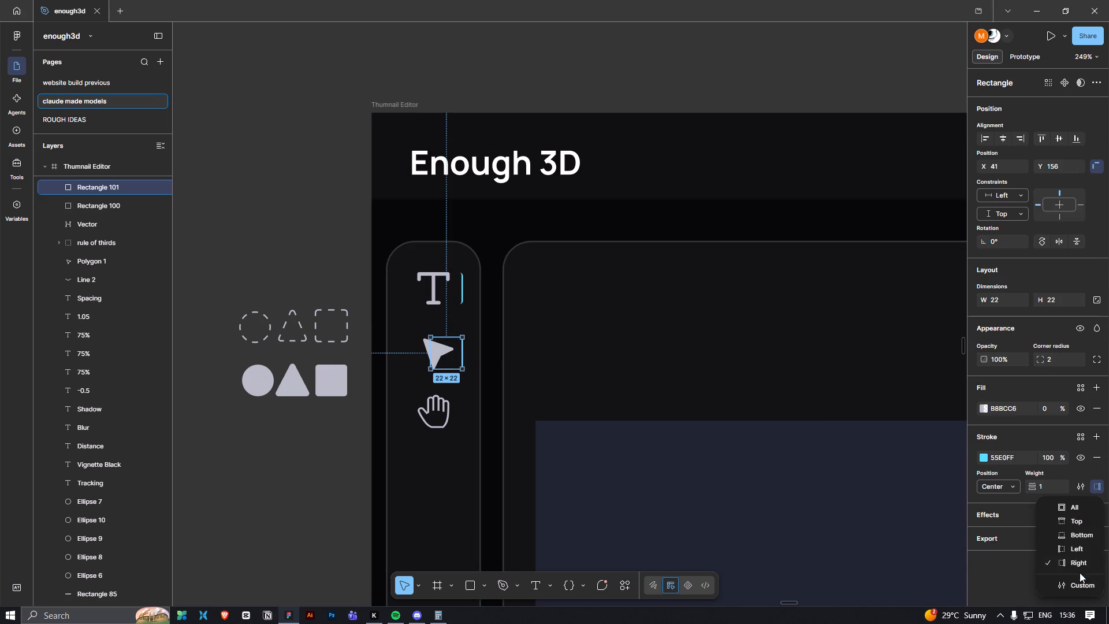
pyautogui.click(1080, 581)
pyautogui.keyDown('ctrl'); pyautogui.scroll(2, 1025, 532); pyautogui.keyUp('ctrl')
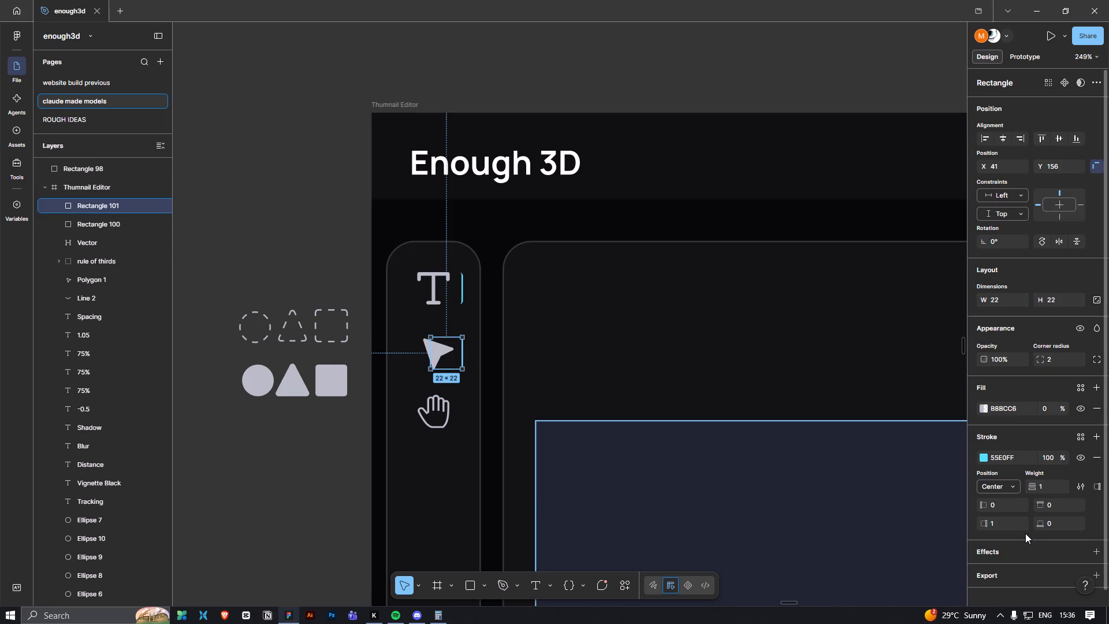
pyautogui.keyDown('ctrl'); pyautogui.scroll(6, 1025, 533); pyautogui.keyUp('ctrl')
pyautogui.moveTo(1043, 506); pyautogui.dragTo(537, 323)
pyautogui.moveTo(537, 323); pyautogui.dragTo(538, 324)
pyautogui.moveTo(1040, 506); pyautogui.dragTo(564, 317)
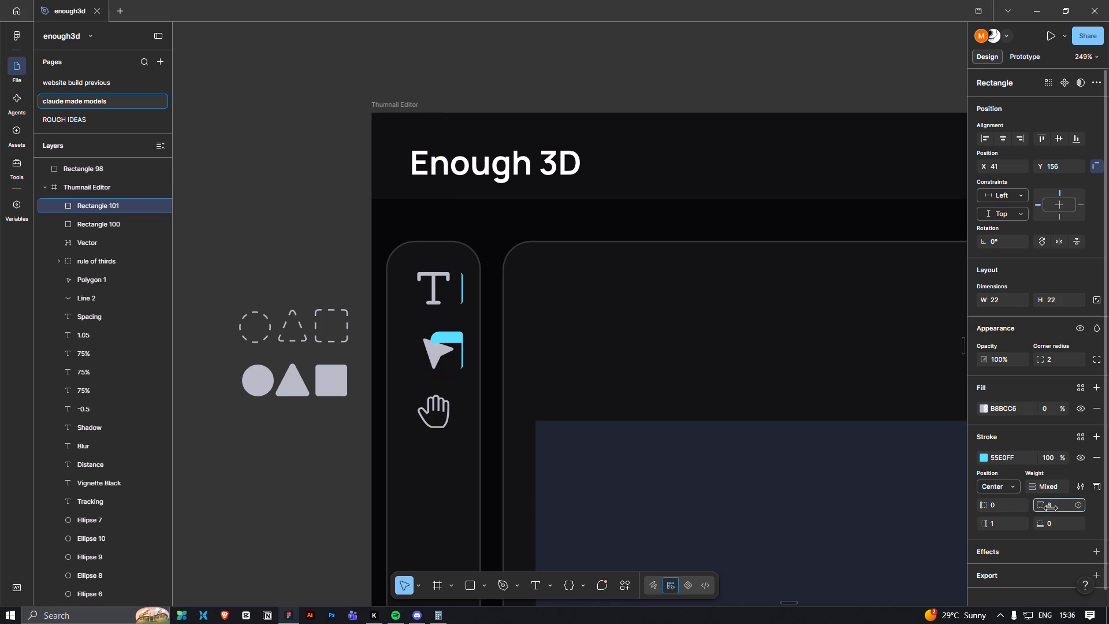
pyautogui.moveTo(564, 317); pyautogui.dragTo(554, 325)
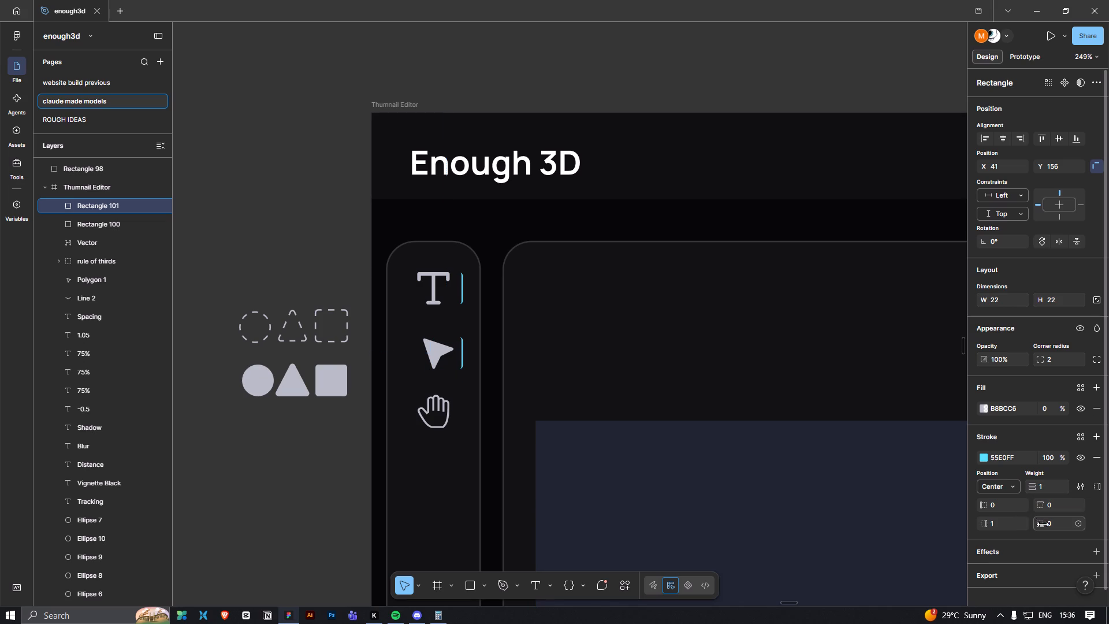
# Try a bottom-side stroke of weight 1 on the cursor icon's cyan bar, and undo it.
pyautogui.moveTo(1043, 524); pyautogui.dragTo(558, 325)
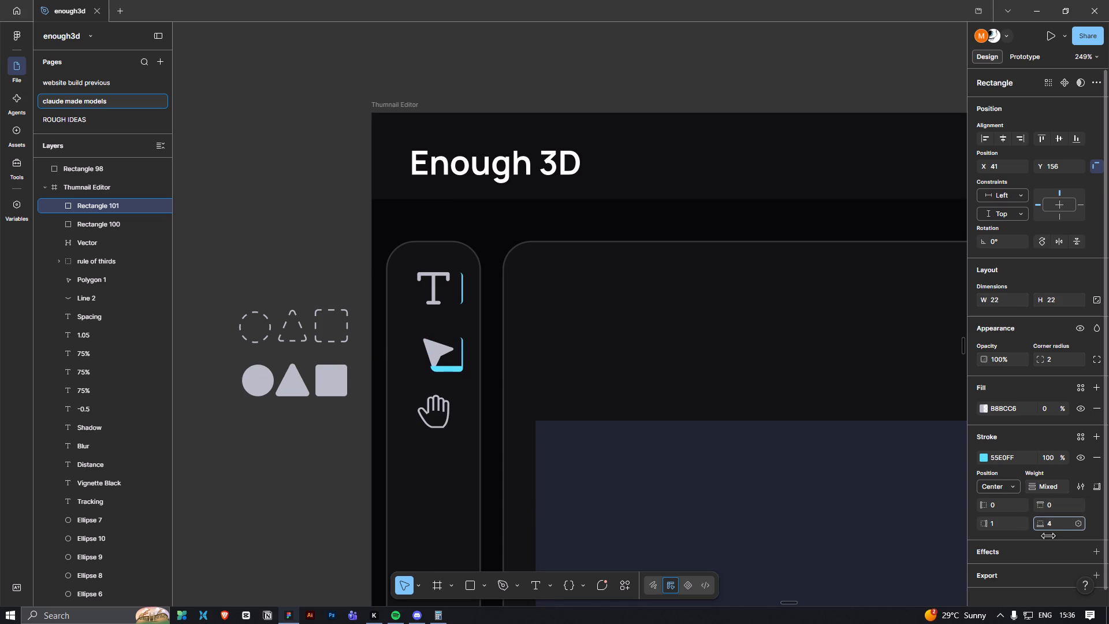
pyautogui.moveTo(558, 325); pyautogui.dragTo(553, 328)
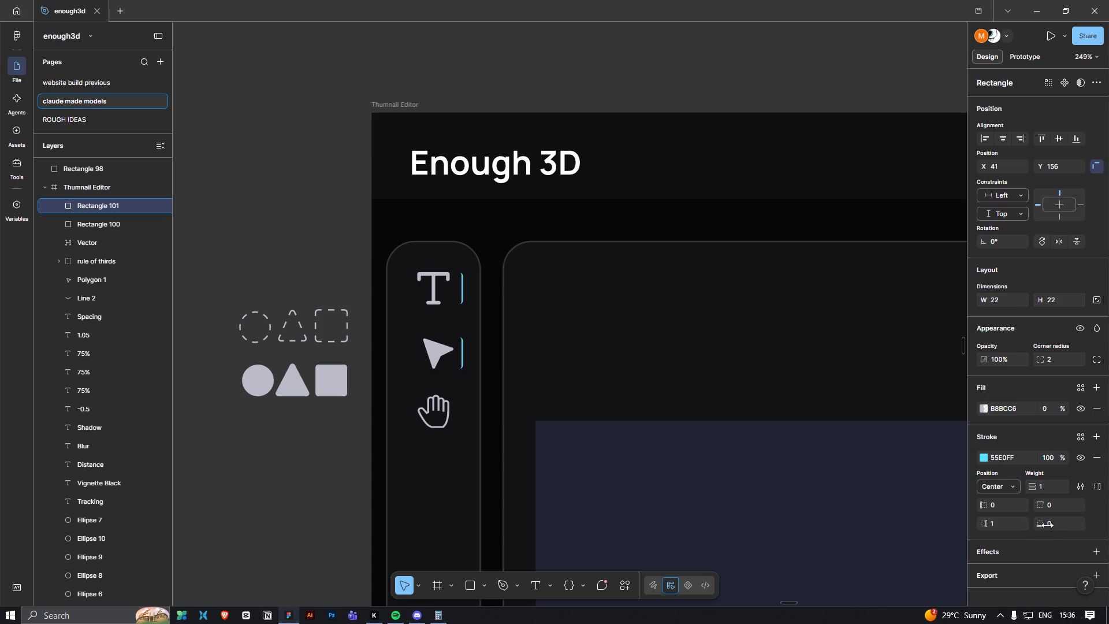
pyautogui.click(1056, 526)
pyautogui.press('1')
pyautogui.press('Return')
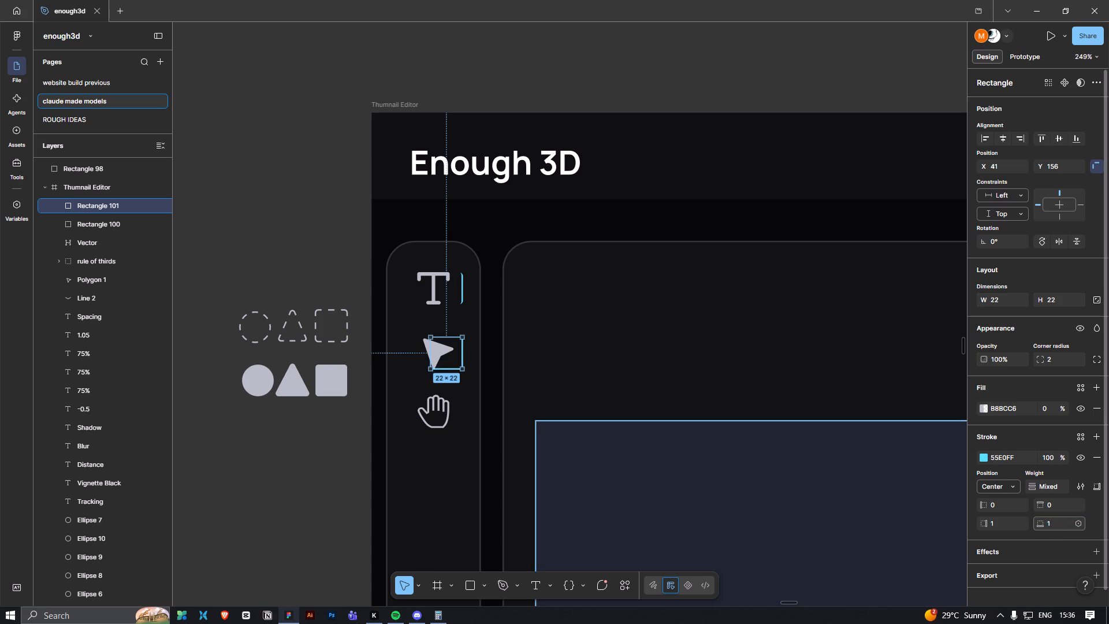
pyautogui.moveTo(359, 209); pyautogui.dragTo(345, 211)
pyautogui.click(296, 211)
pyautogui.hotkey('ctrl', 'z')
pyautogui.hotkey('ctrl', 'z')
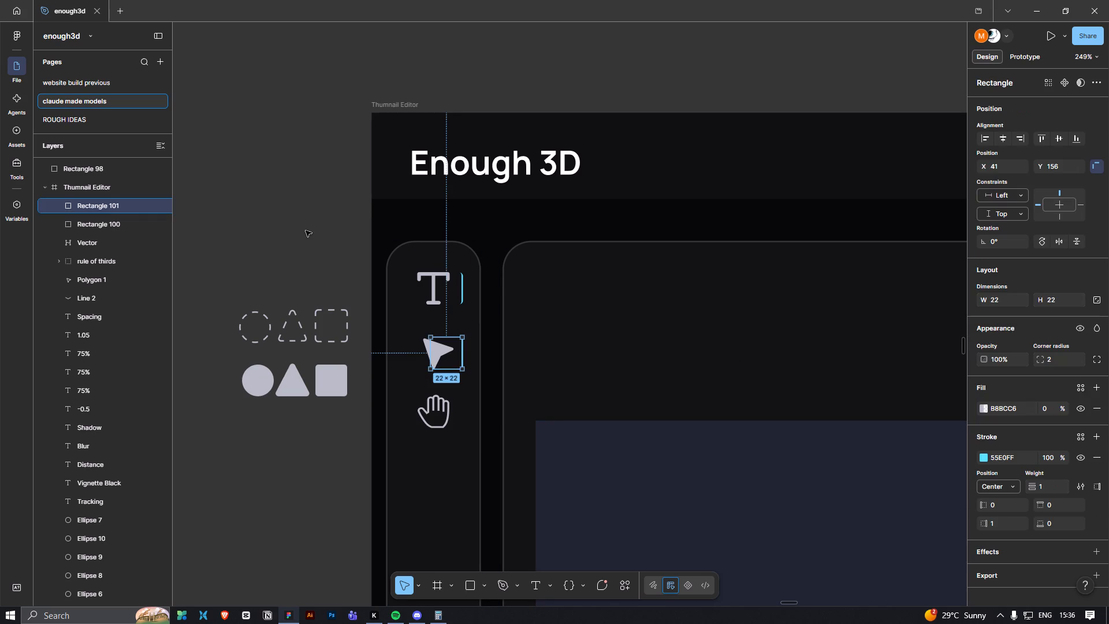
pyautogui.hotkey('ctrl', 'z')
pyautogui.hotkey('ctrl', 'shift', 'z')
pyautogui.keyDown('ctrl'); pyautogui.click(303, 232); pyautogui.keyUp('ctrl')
# Shift the cyan bars beside the text and cursor icons together farther from the icons, to X 45.
pyautogui.keyDown('ctrl'); pyautogui.scroll(-4, 322, 391); pyautogui.keyUp('ctrl')
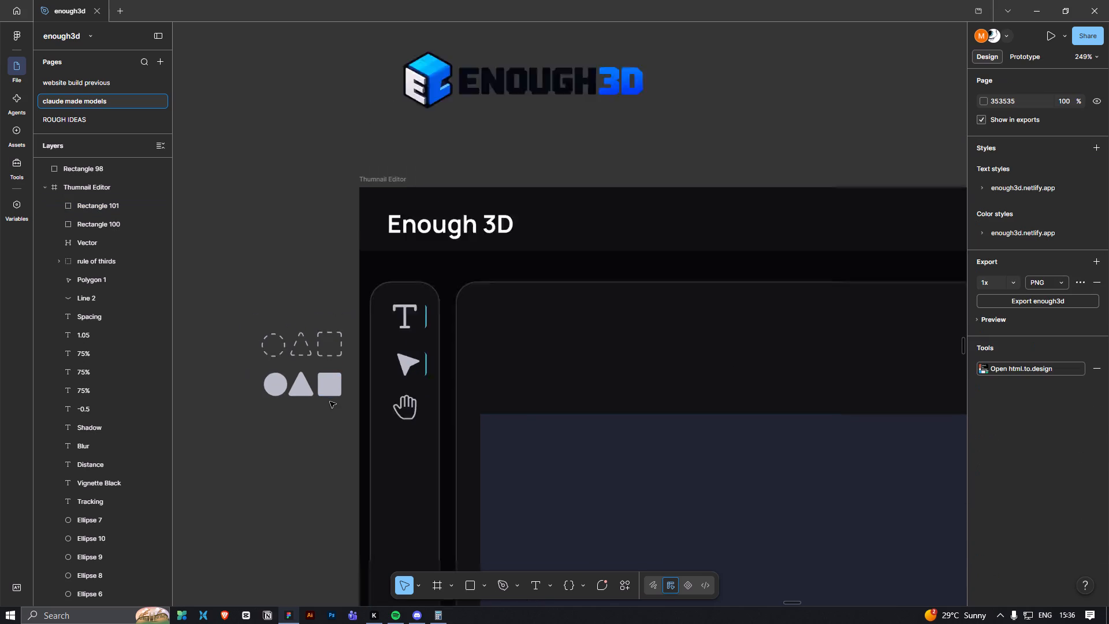
pyautogui.press('space')
pyautogui.press('space')
pyautogui.moveTo(326, 449); pyautogui.dragTo(339, 449)
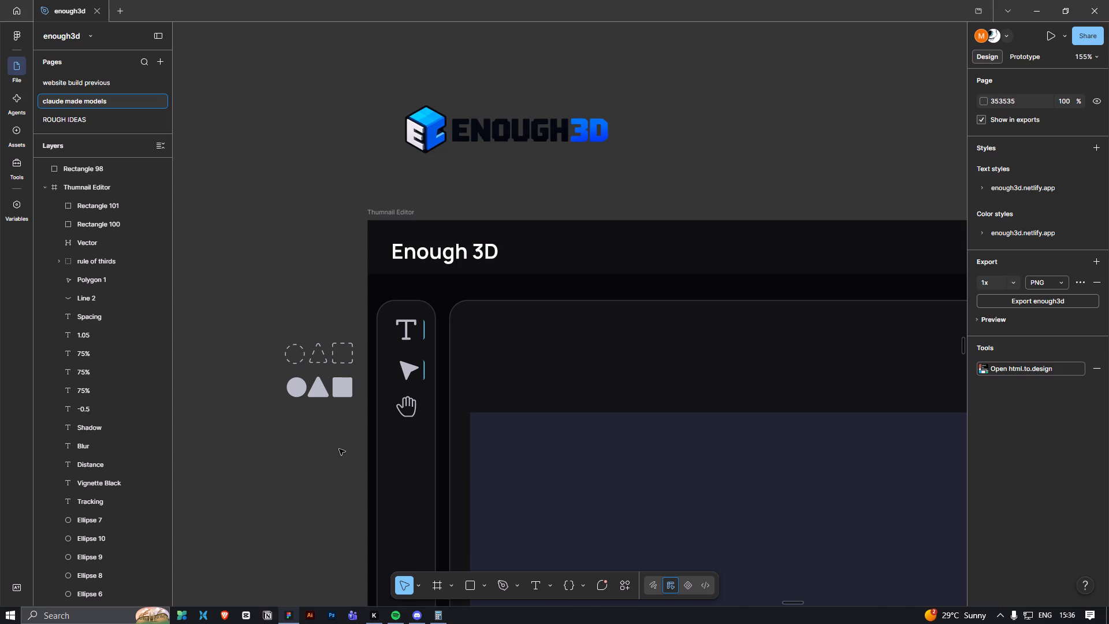
pyautogui.keyDown('ctrl'); pyautogui.scroll(-5, 341, 448); pyautogui.keyUp('ctrl')
pyautogui.press('space')
pyautogui.moveTo(330, 487); pyautogui.dragTo(299, 391)
pyautogui.keyDown('ctrl'); pyautogui.scroll(2, 338, 370); pyautogui.keyUp('ctrl')
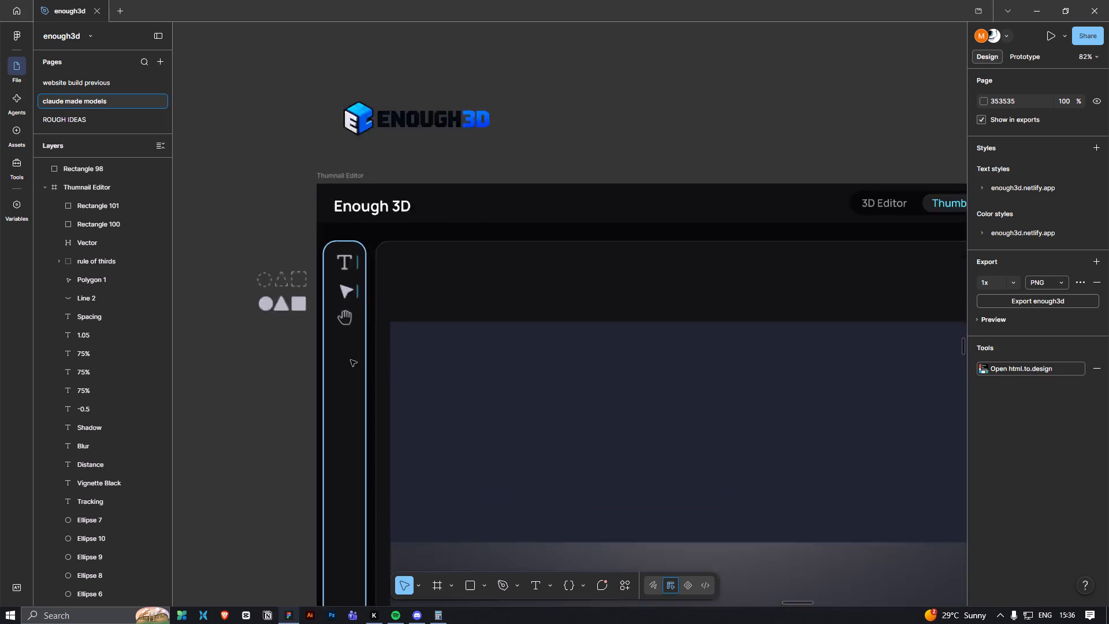
pyautogui.keyDown('ctrl'); pyautogui.scroll(8, 351, 360); pyautogui.keyUp('ctrl')
pyautogui.keyDown('ctrl'); pyautogui.scroll(-9, 362, 328); pyautogui.keyUp('ctrl')
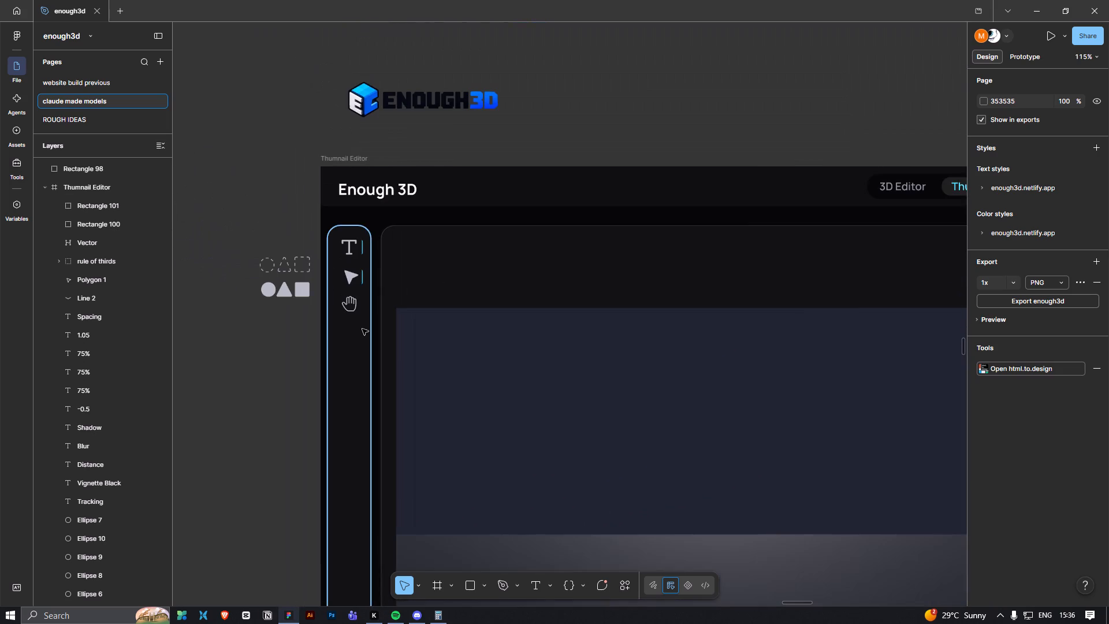
pyautogui.press('space')
pyautogui.press('space')
pyautogui.press('space')
pyautogui.moveTo(311, 372); pyautogui.dragTo(349, 365)
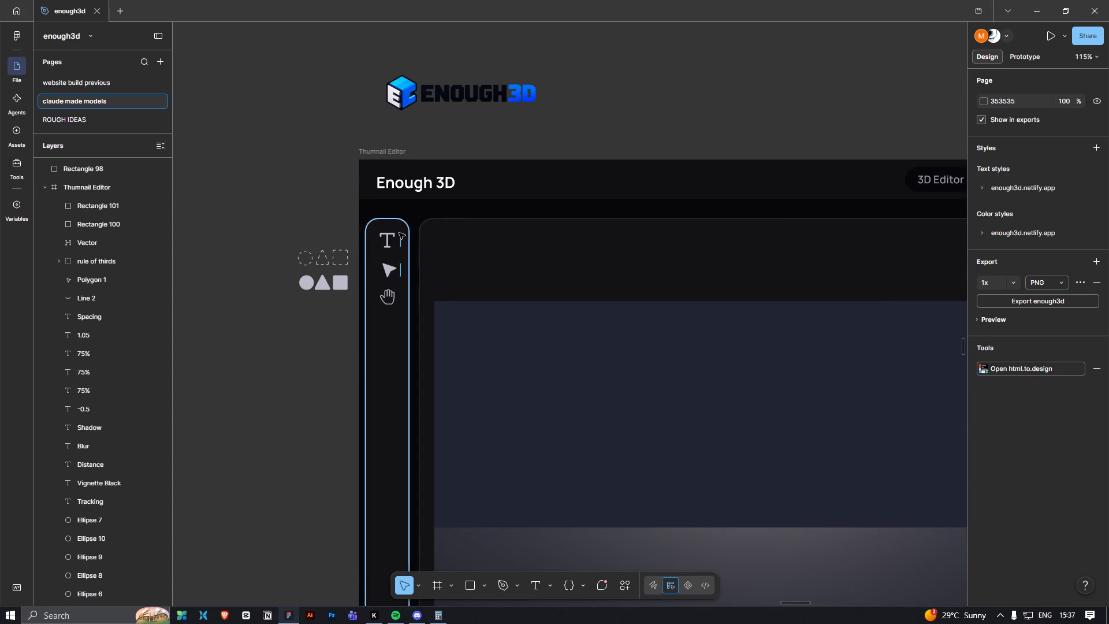
pyautogui.keyDown('ctrl'); pyautogui.click(400, 241); pyautogui.keyUp('ctrl')
pyautogui.keyDown('ctrl'); pyautogui.keyDown('shift'); pyautogui.click(403, 270); pyautogui.keyUp('shift'); pyautogui.keyUp('ctrl')
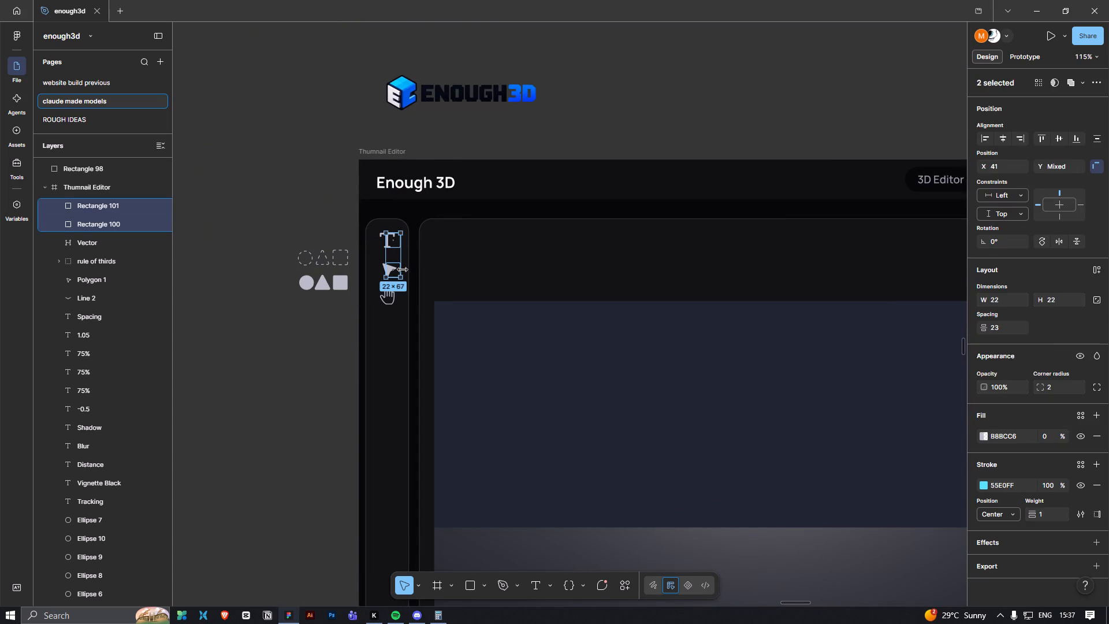
pyautogui.press('Right')
pyautogui.press('Right')
pyautogui.press('Right')
pyautogui.press('Right')
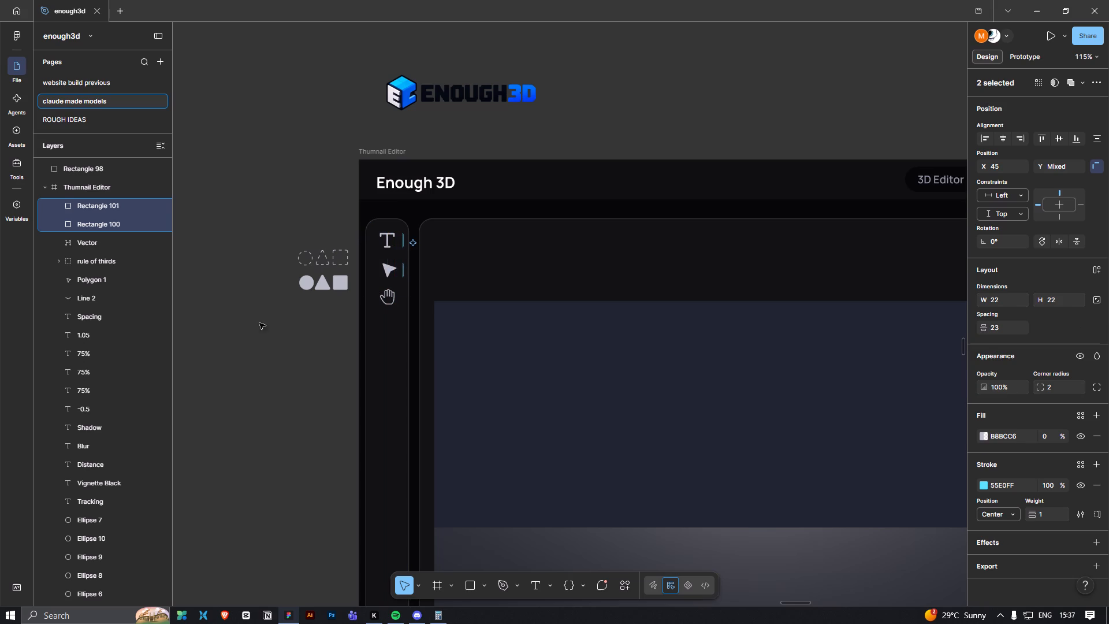
pyautogui.click(213, 365)
# Examine the tool column in the Photopea reference screenshot below the thumbnail editor frame.
pyautogui.keyDown('ctrl'); pyautogui.scroll(4, 249, 326); pyautogui.keyUp('ctrl')
pyautogui.press('space')
pyautogui.press('space')
pyautogui.press('space')
pyautogui.moveTo(309, 301); pyautogui.dragTo(287, 339)
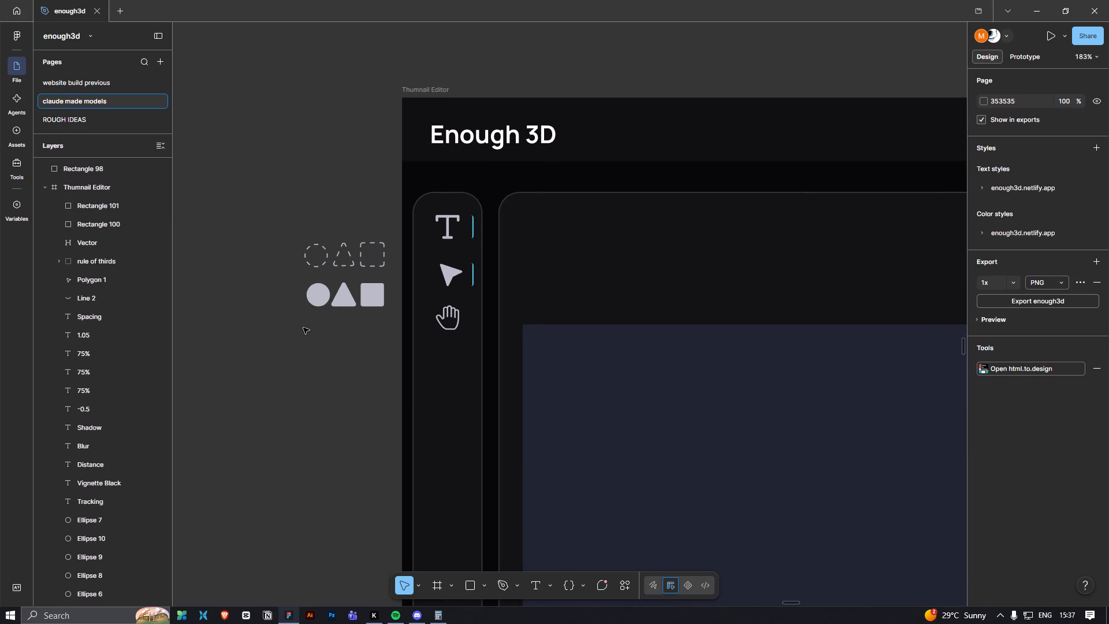
pyautogui.keyDown('ctrl'); pyautogui.scroll(-12, 303, 328); pyautogui.keyUp('ctrl')
pyautogui.press('space')
pyautogui.press('space')
pyautogui.press('space')
pyautogui.press('space')
pyautogui.press('space')
pyautogui.press('space')
pyautogui.press('space')
pyautogui.press('space')
pyautogui.press('space')
pyautogui.press('space')
pyautogui.moveTo(331, 437); pyautogui.dragTo(361, 218)
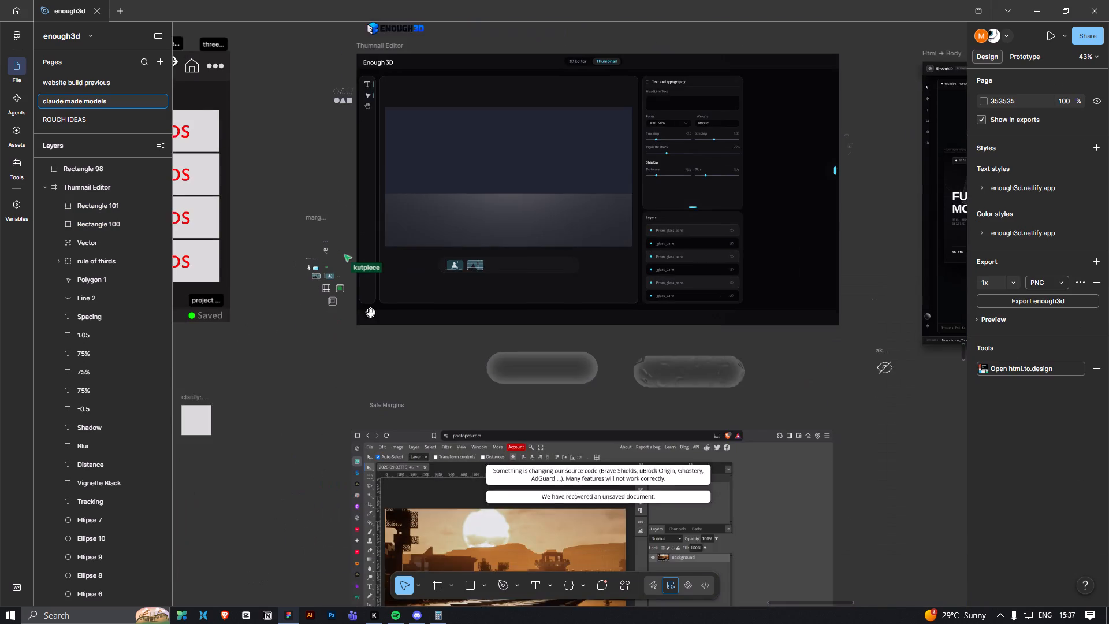
pyautogui.moveTo(399, 434); pyautogui.dragTo(403, 311)
pyautogui.keyDown('ctrl'); pyautogui.scroll(10, 406, 395); pyautogui.keyUp('ctrl')
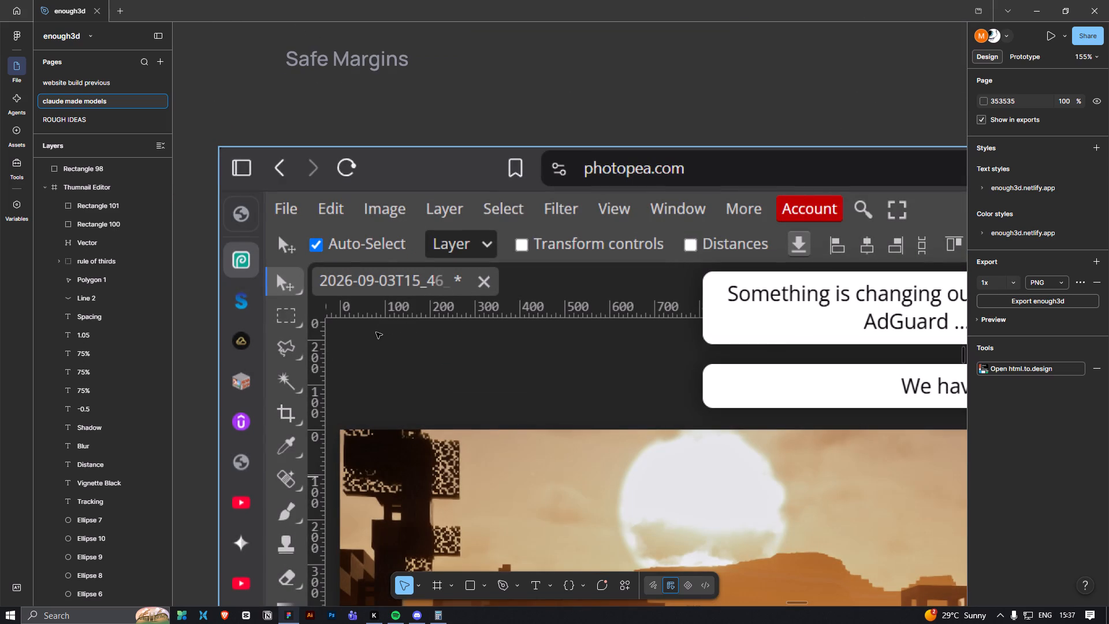
# Look over the thumbnail editor frame's vertical toolbar, the loose shape icons beside it and the overall layout.
pyautogui.keyDown('ctrl'); pyautogui.scroll(-11, 369, 333); pyautogui.keyUp('ctrl')
pyautogui.press('space')
pyautogui.press('space')
pyautogui.press('space')
pyautogui.press('space')
pyautogui.press('space')
pyautogui.press('space')
pyautogui.press('space')
pyautogui.press('space')
pyautogui.press('space')
pyautogui.press('space')
pyautogui.press('space')
pyautogui.press('space')
pyautogui.press('space')
pyautogui.press('space')
pyautogui.press('space')
pyautogui.press('space')
pyautogui.press('space')
pyautogui.press('space')
pyautogui.press('space')
pyautogui.moveTo(297, 124); pyautogui.dragTo(299, 166)
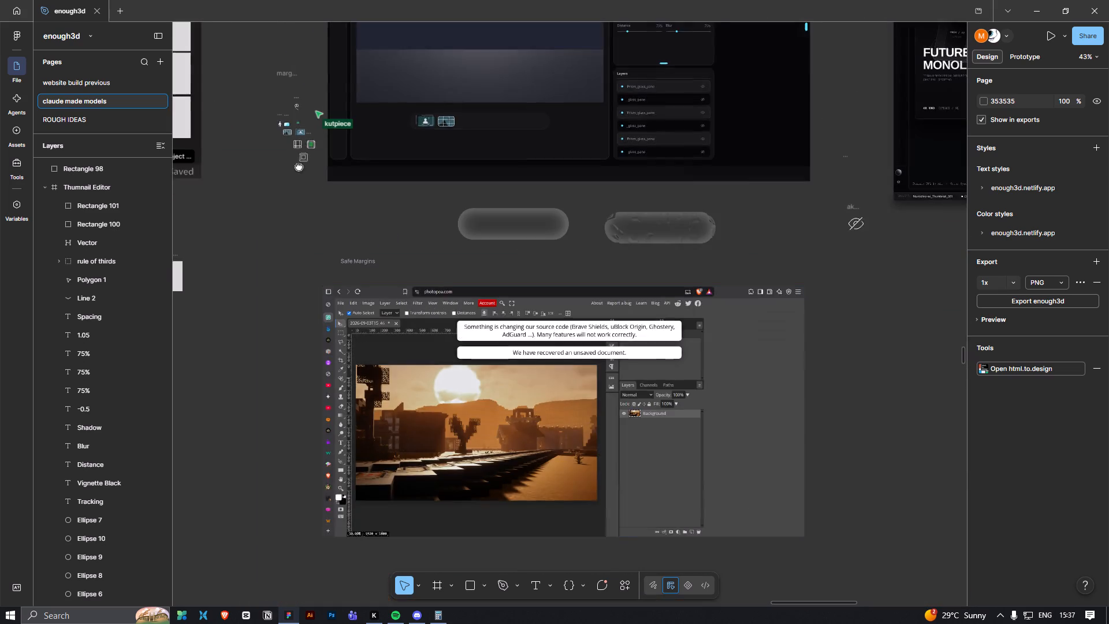
pyautogui.moveTo(299, 166); pyautogui.dragTo(297, 399)
pyautogui.moveTo(278, 283); pyautogui.dragTo(278, 400)
pyautogui.keyDown('ctrl'); pyautogui.scroll(8, 278, 398); pyautogui.keyUp('ctrl')
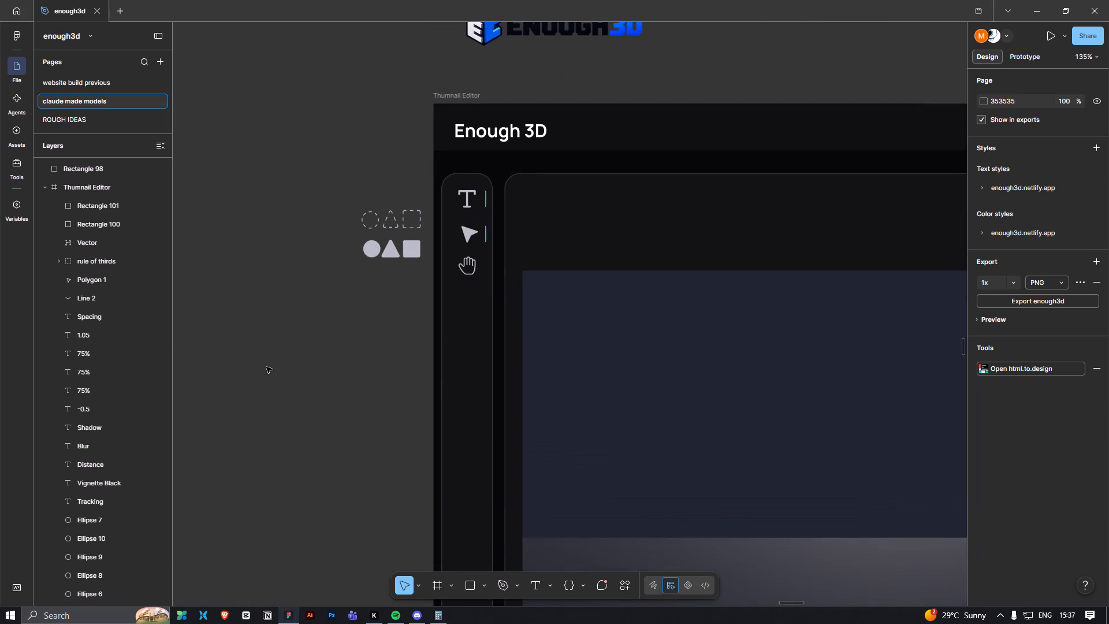
pyautogui.keyDown('ctrl'); pyautogui.scroll(4, 266, 367); pyautogui.keyUp('ctrl')
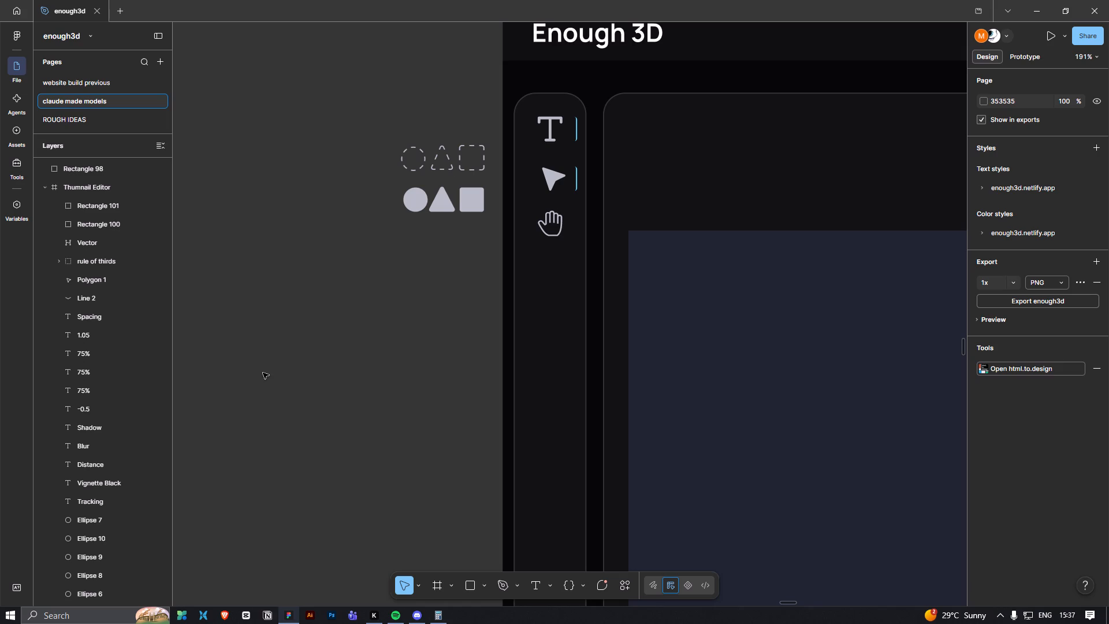
pyautogui.keyDown('ctrl'); pyautogui.scroll(-13, 263, 375); pyautogui.keyUp('ctrl')
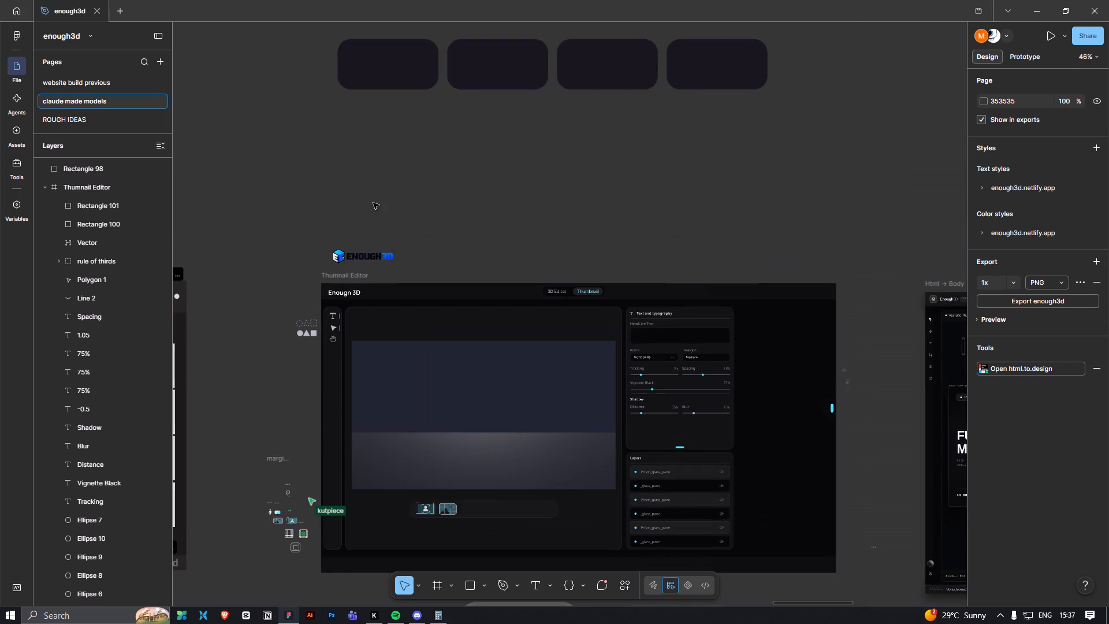
pyautogui.press('space')
pyautogui.moveTo(505, 236); pyautogui.dragTo(398, 196)
pyautogui.keyDown('ctrl'); pyautogui.scroll(-4, 441, 216); pyautogui.keyUp('ctrl')
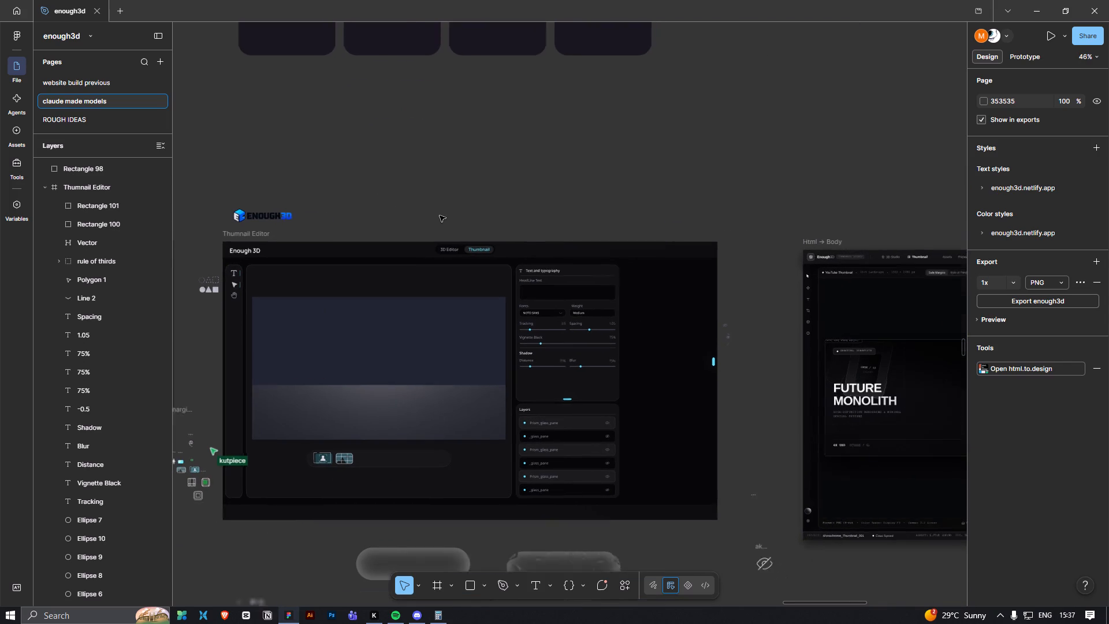